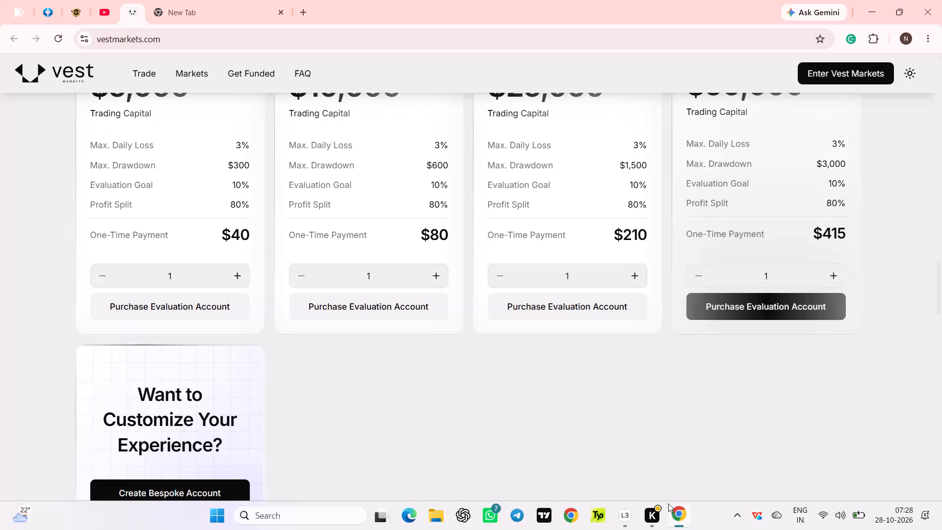
# Review the evaluation account plans and the three funding steps on the Vest Markets page.
pyautogui.scroll(1, 625, 451)
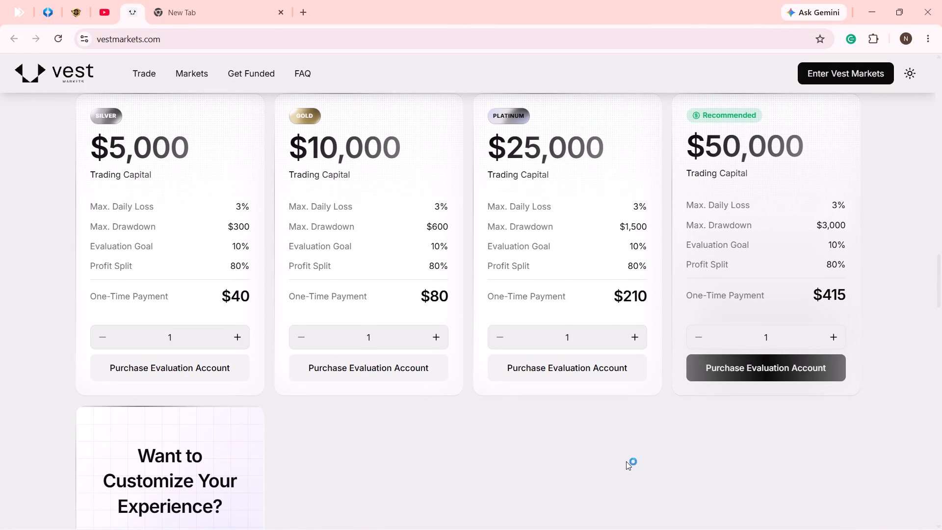
pyautogui.scroll(2, 655, 442)
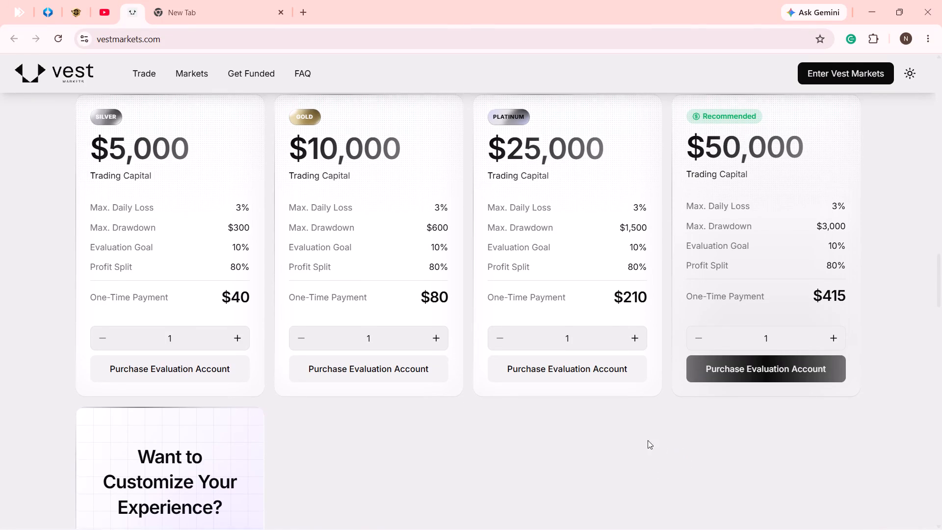
pyautogui.scroll(3, 648, 440)
pyautogui.scroll(7, 488, 409)
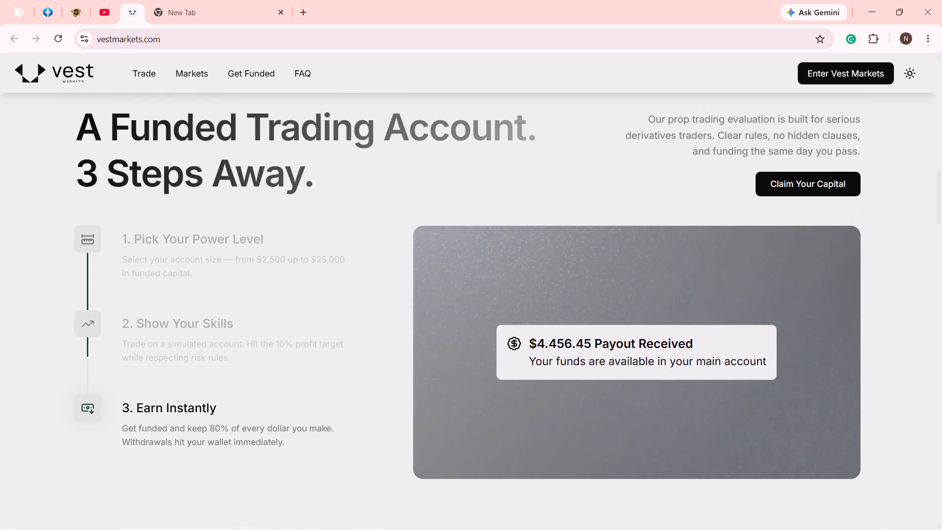
# Switch to the FundedHive pricing page and examine the 5K Pay From Profits challenge terms for the 1-Step and 2-Step options.
pyautogui.click(81, 23)
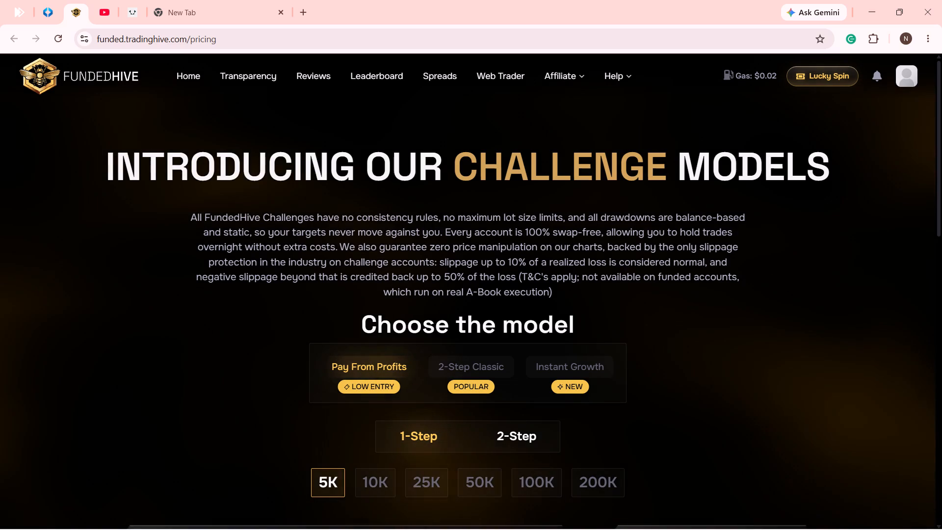
pyautogui.scroll(-5, 579, 351)
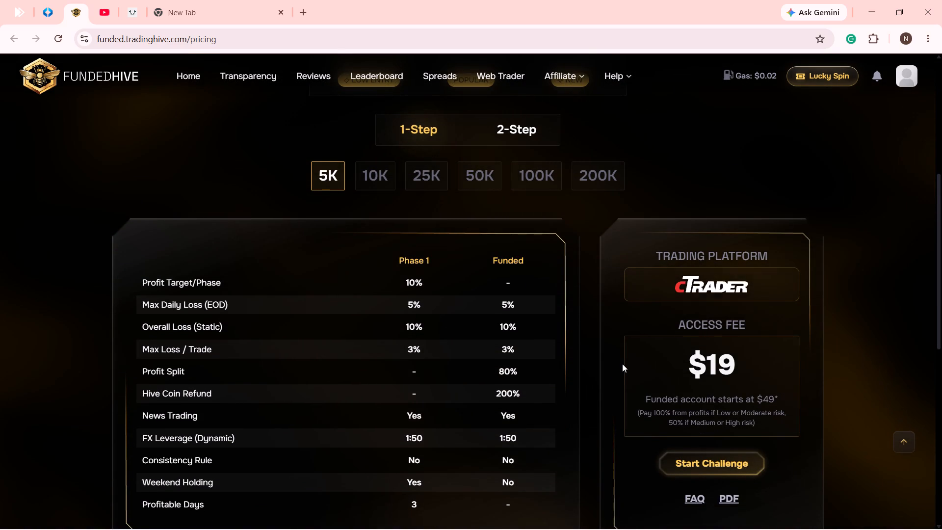
pyautogui.scroll(-1, 622, 364)
pyautogui.scroll(1, 622, 364)
pyautogui.click(524, 135)
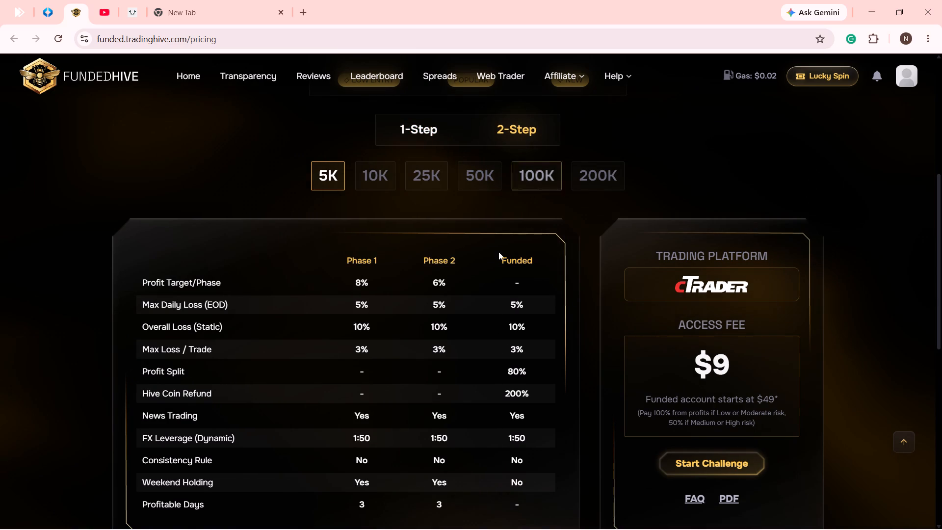
# Show the 2-Step Classic model at 5K and compare the WorkerBee and NewBee tier terms and prices.
pyautogui.scroll(3, 499, 256)
pyautogui.click(457, 241)
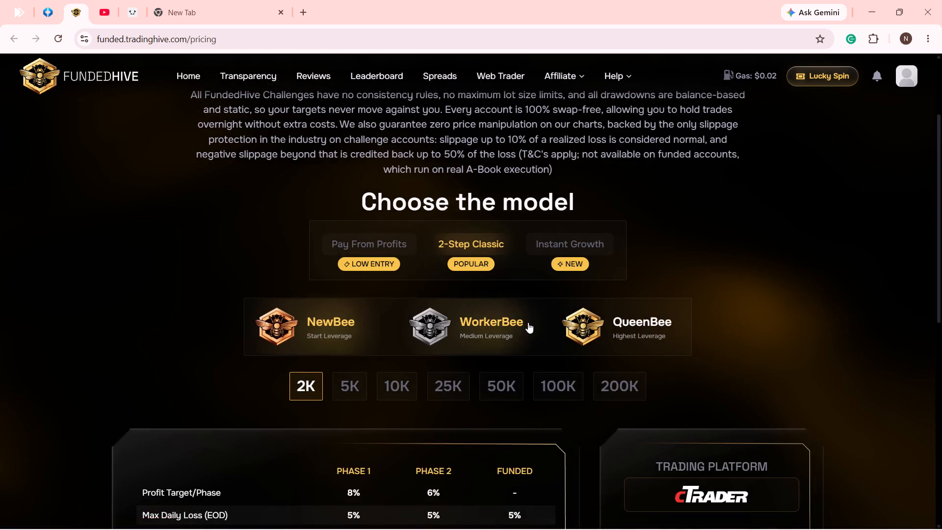
pyautogui.scroll(-2, 528, 322)
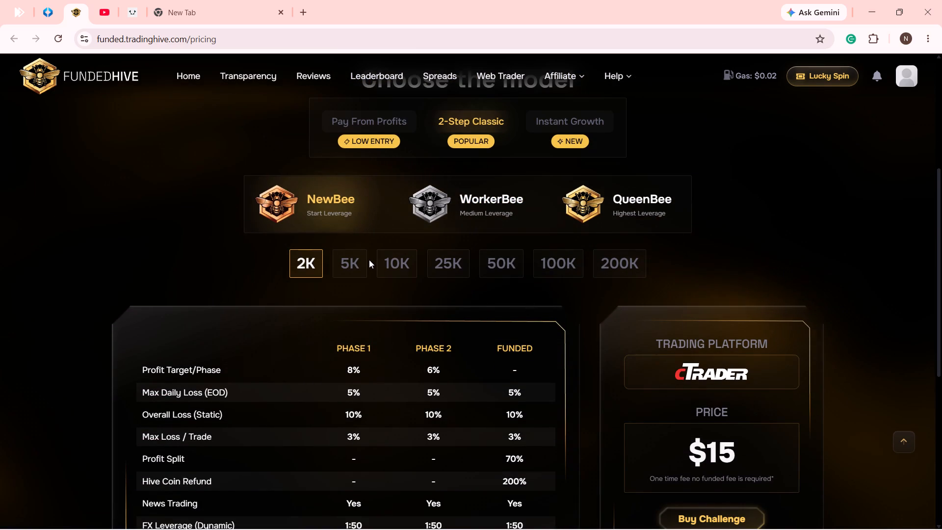
pyautogui.click(363, 260)
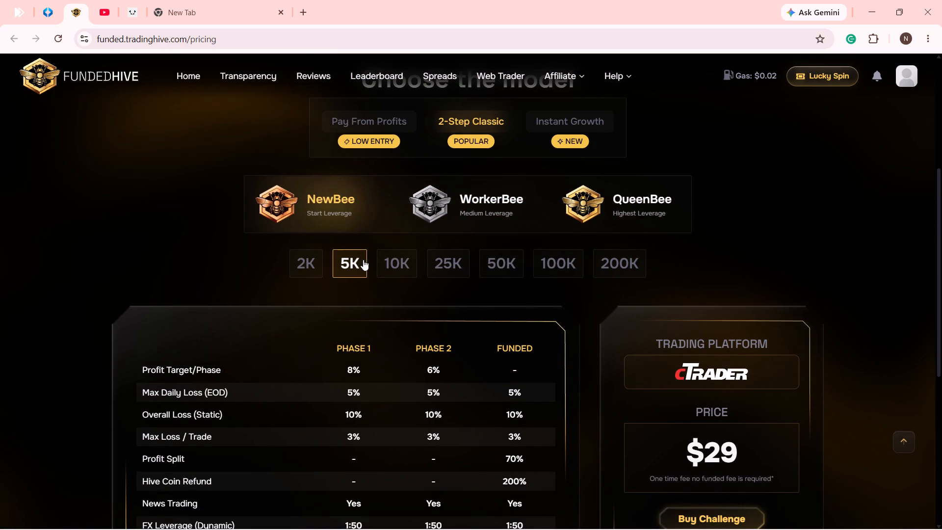
pyautogui.scroll(-3, 448, 291)
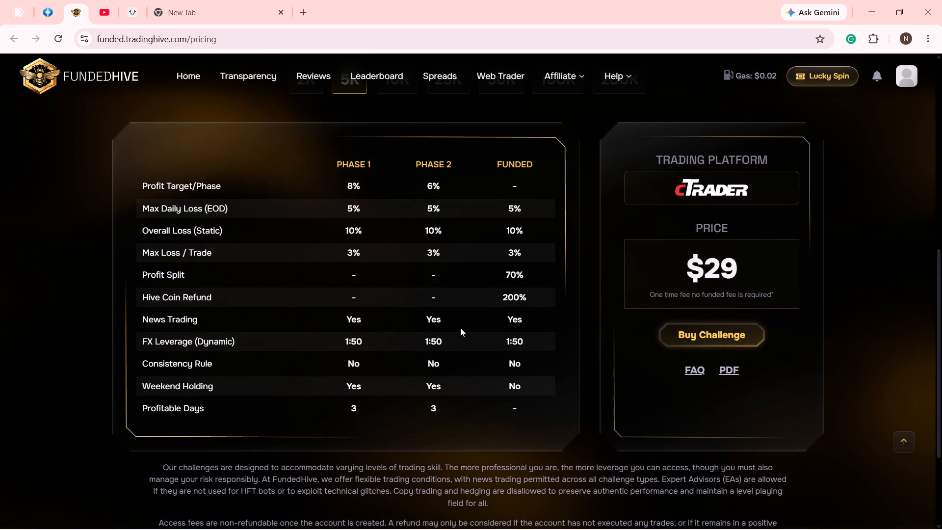
pyautogui.scroll(2, 460, 327)
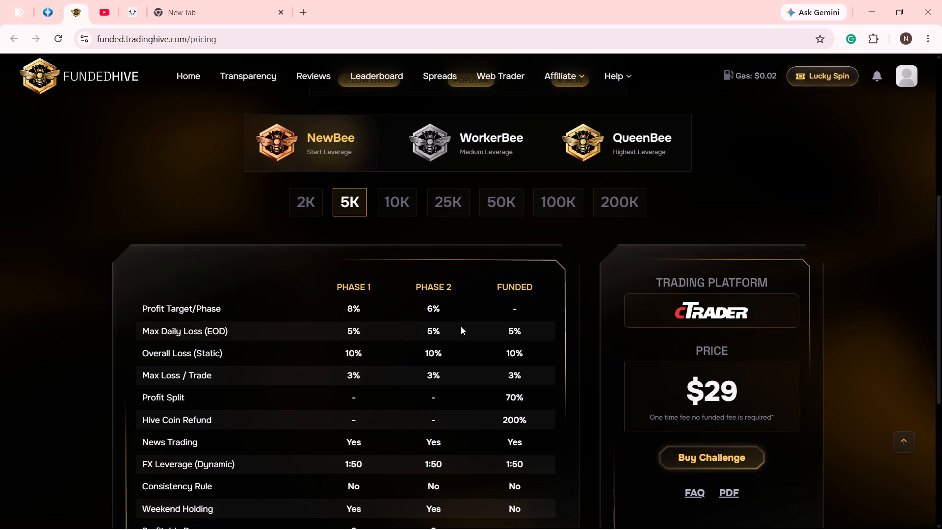
pyautogui.scroll(-2, 461, 326)
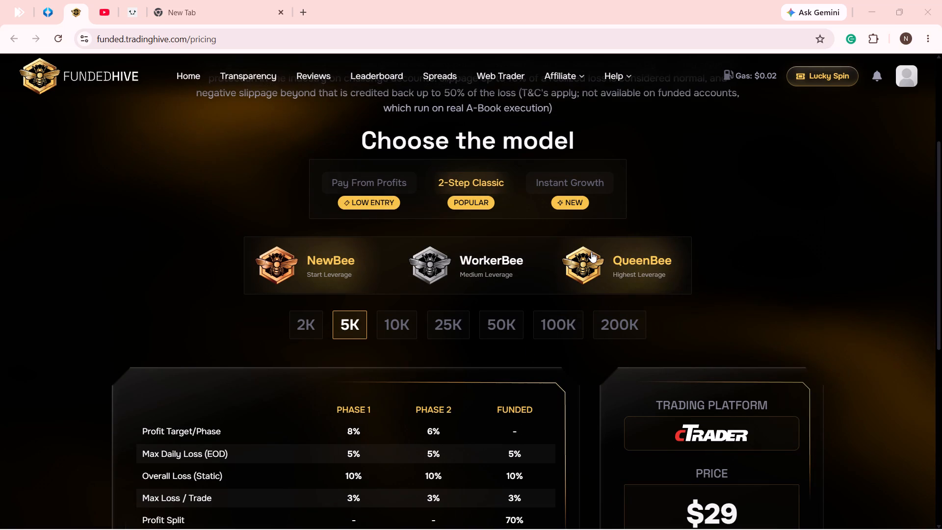
pyautogui.click(504, 254)
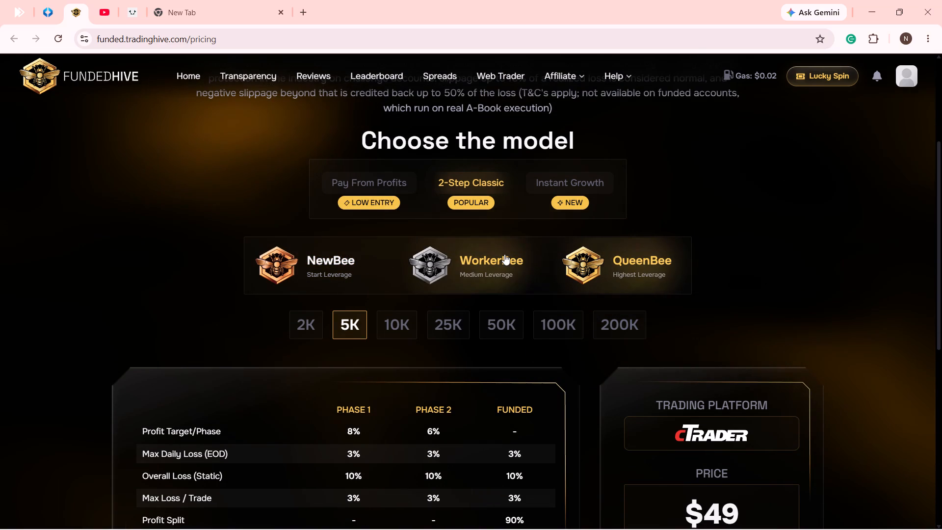
pyautogui.click(380, 257)
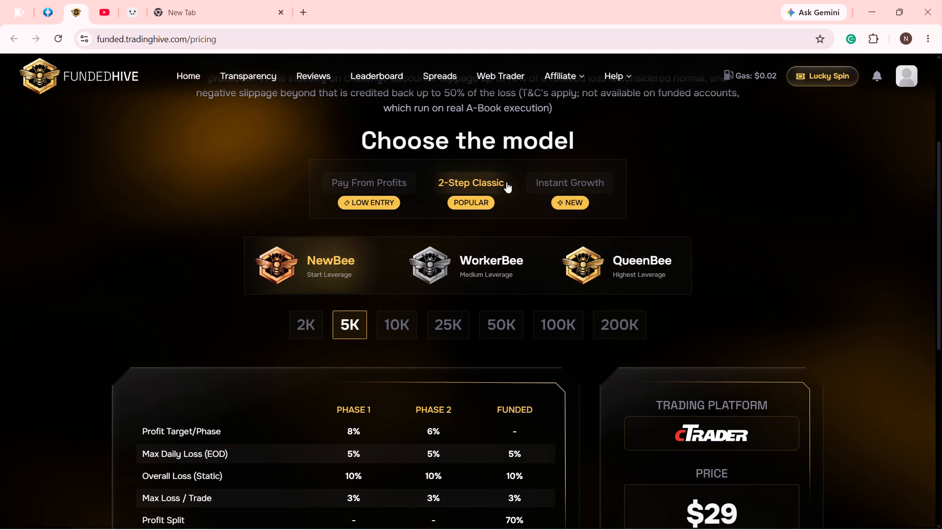
# Show the Instant Growth model and examine how it works, its Golden Tower levels and scaling costs.
pyautogui.click(564, 182)
pyautogui.scroll(-3, 545, 281)
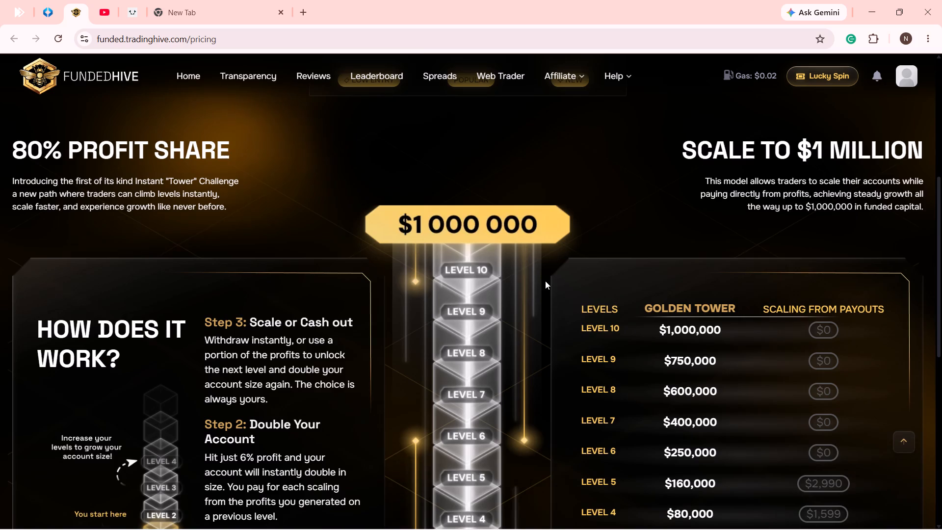
pyautogui.scroll(-3, 545, 281)
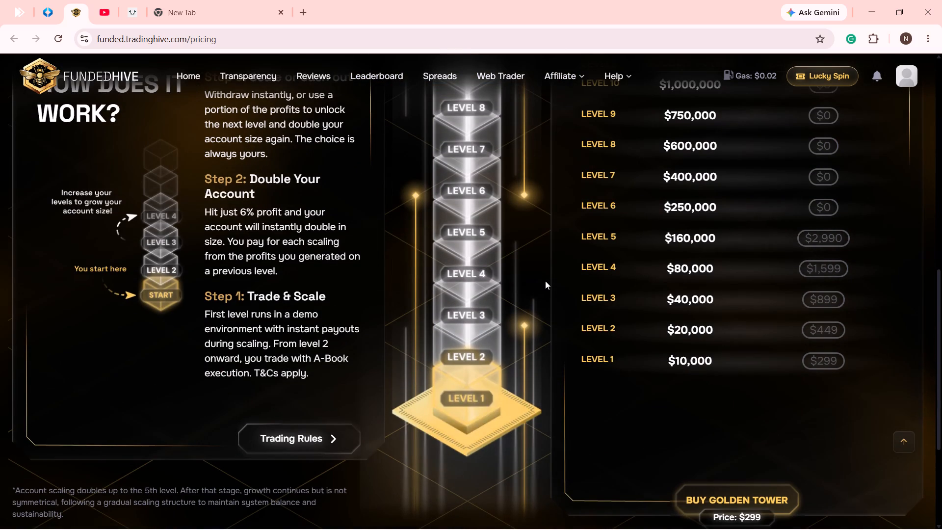
pyautogui.scroll(1, 545, 281)
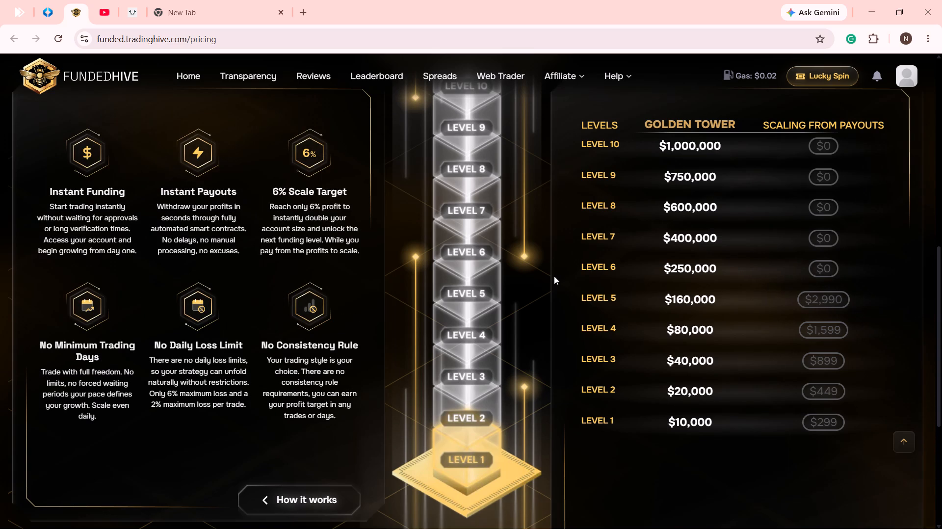
pyautogui.scroll(1, 554, 276)
pyautogui.scroll(-6, 554, 276)
pyautogui.scroll(5, 554, 276)
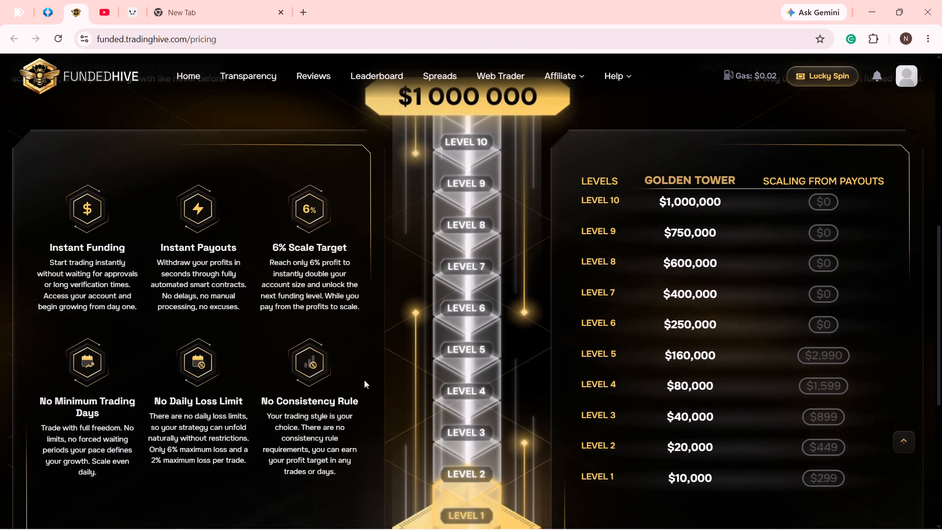
pyautogui.scroll(-3, 371, 374)
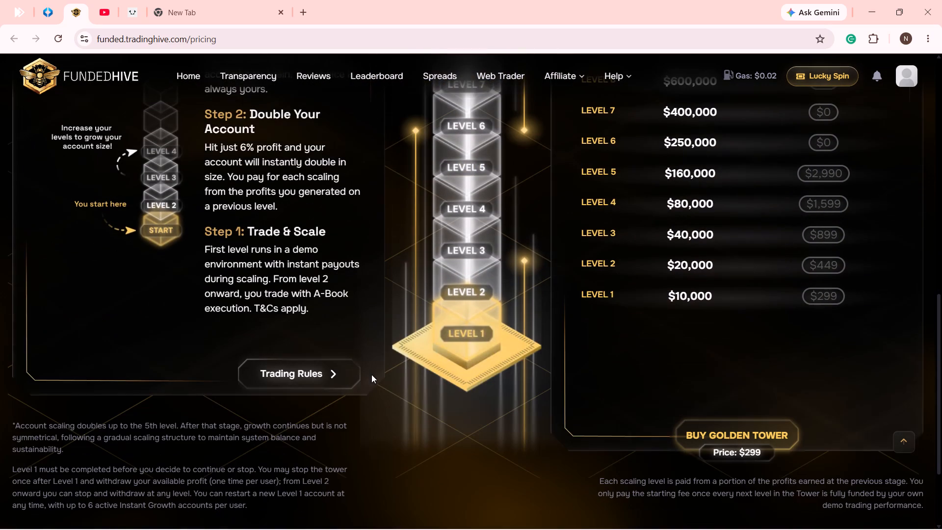
# Show the Instant Growth trading rules and read through them together with the scaling notes.
pyautogui.click(329, 370)
pyautogui.scroll(1, 355, 358)
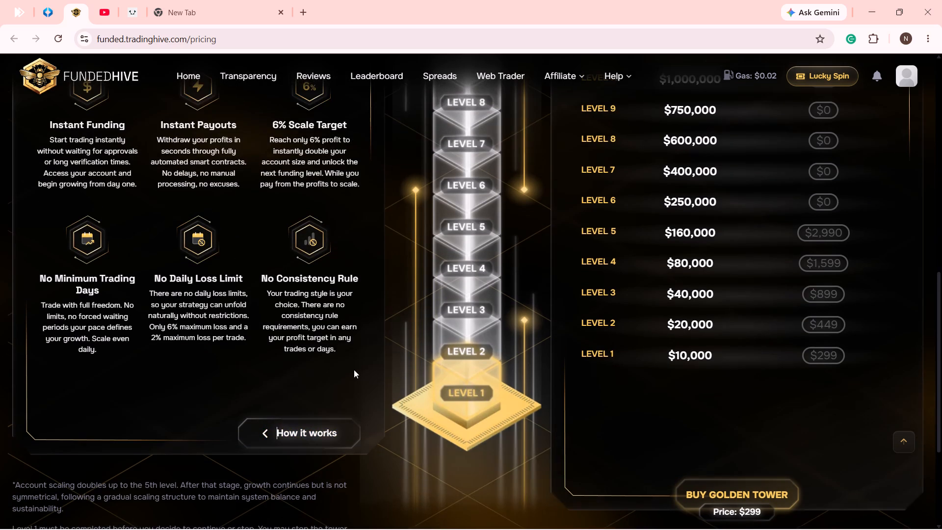
pyautogui.scroll(2, 351, 377)
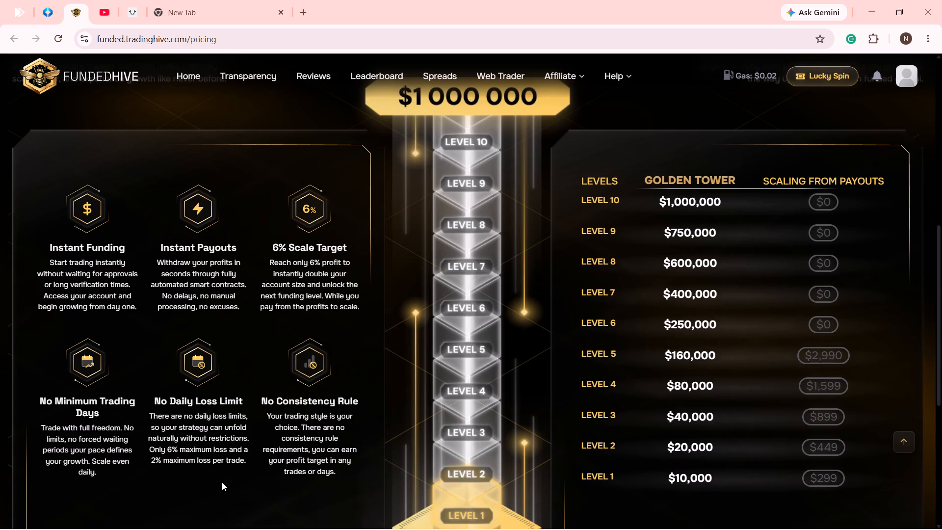
pyautogui.scroll(-4, 261, 450)
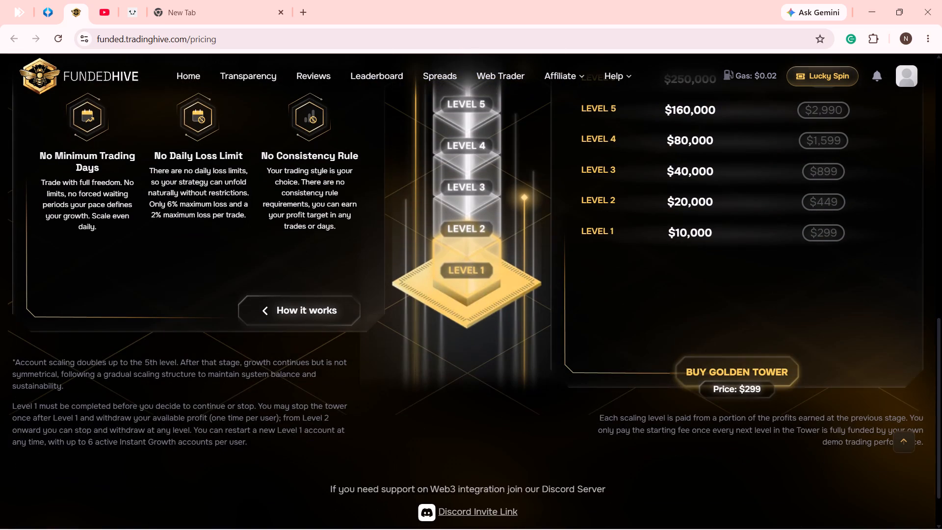
pyautogui.scroll(8, 262, 450)
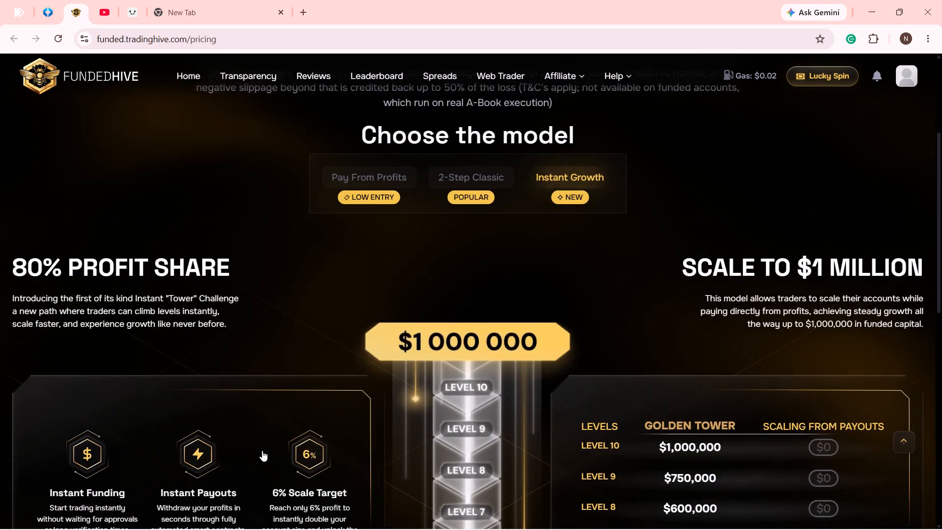
pyautogui.scroll(6, 262, 450)
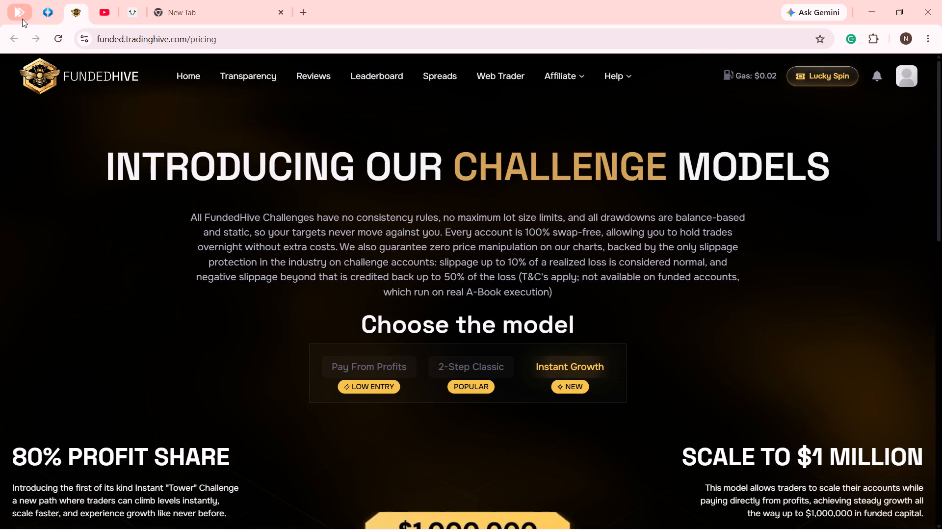
# Switch to the FX Replay testing dashboard, dismiss the announcement banner and look over the session options.
pyautogui.click(22, 17)
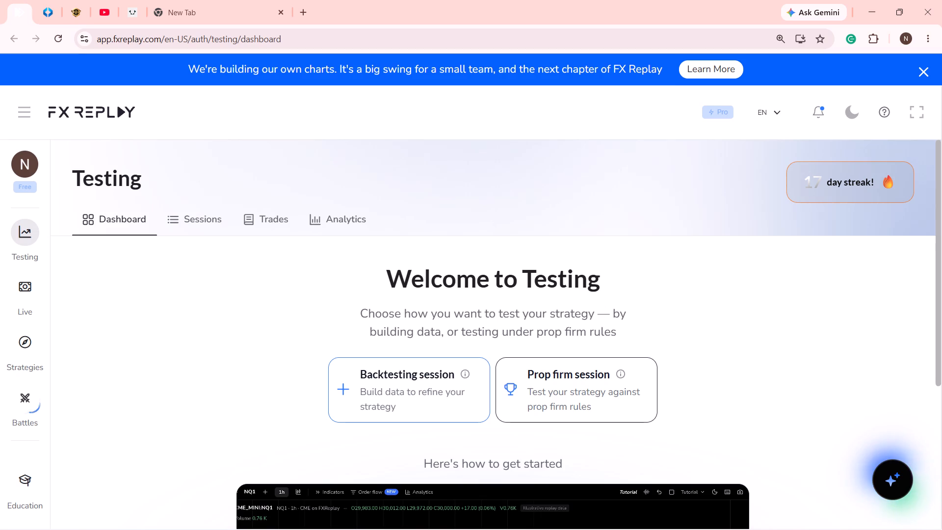
pyautogui.scroll(-4, 484, 337)
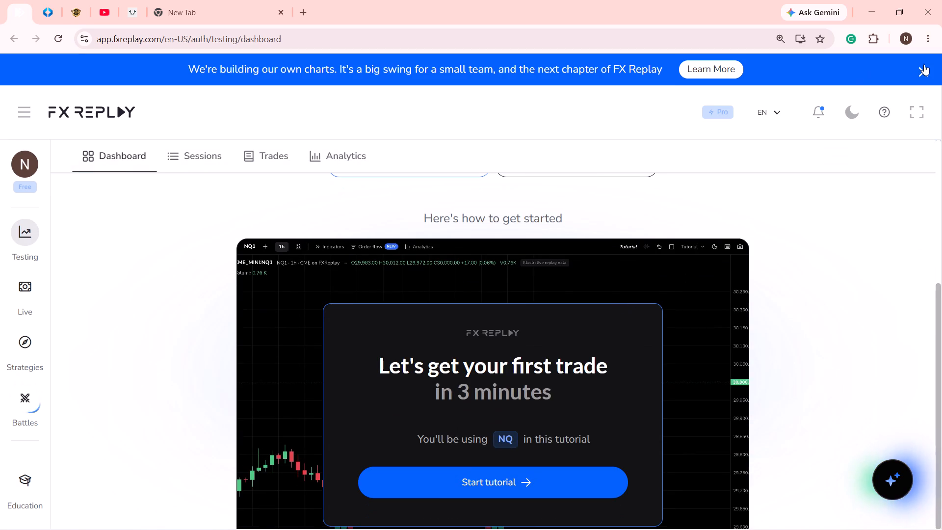
pyautogui.click(925, 64)
pyautogui.scroll(-11, 657, 294)
pyautogui.scroll(10, 665, 287)
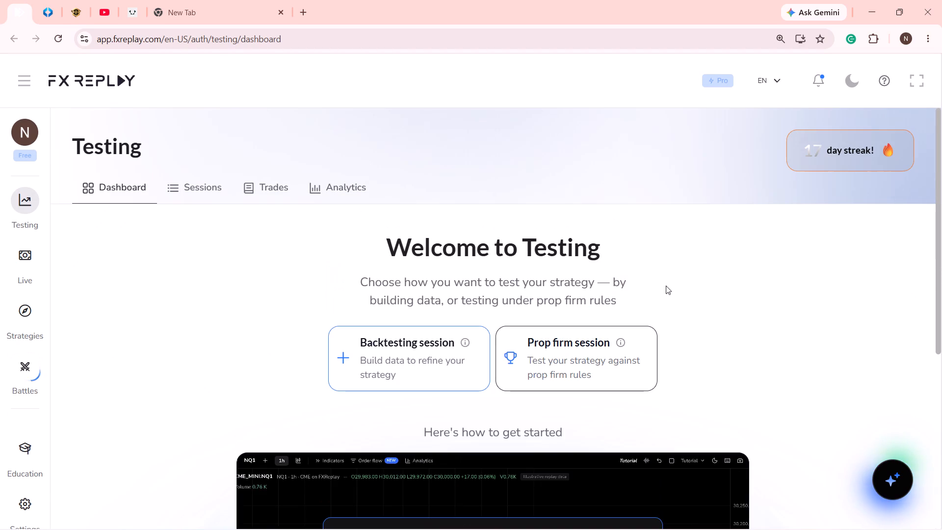
pyautogui.scroll(1, 666, 286)
pyautogui.scroll(-16, 666, 286)
pyautogui.scroll(5, 669, 286)
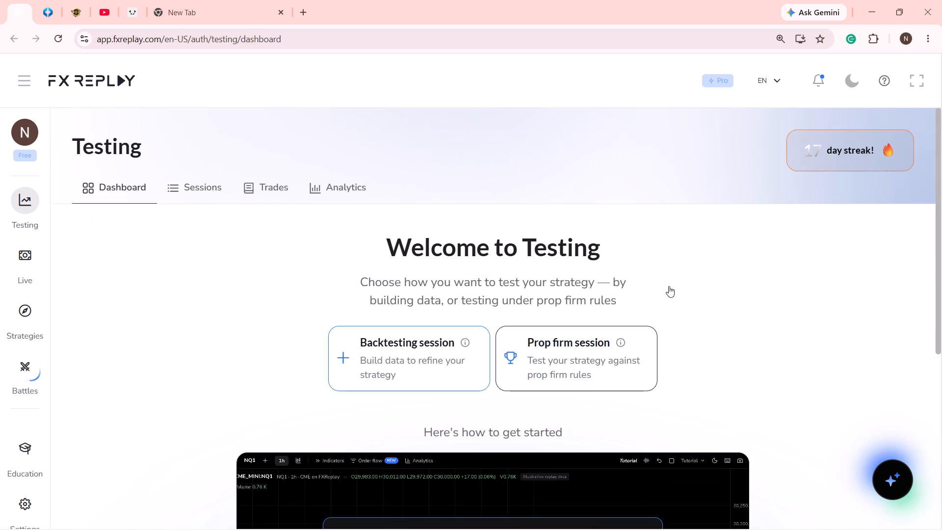
# Reload the FX Replay testing dashboard and look through its contents.
pyautogui.click(54, 44)
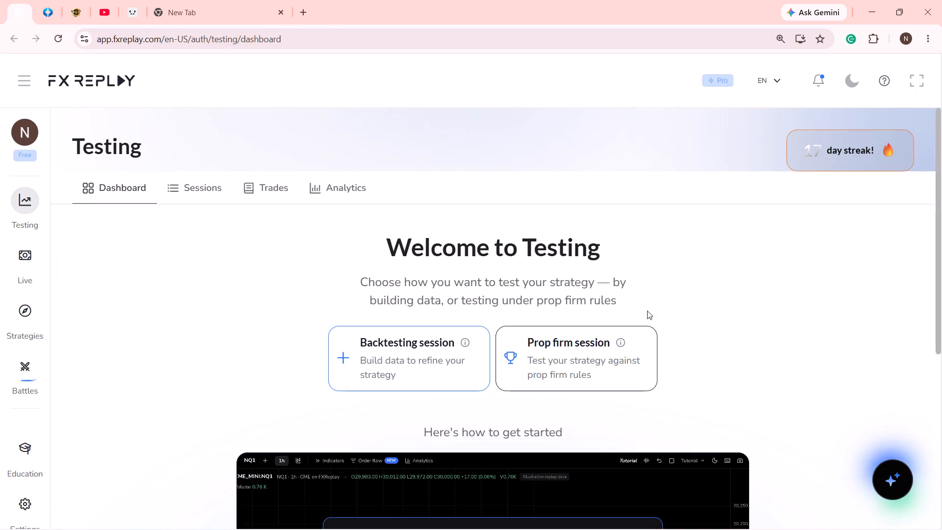
pyautogui.scroll(-14, 647, 311)
pyautogui.scroll(5, 647, 311)
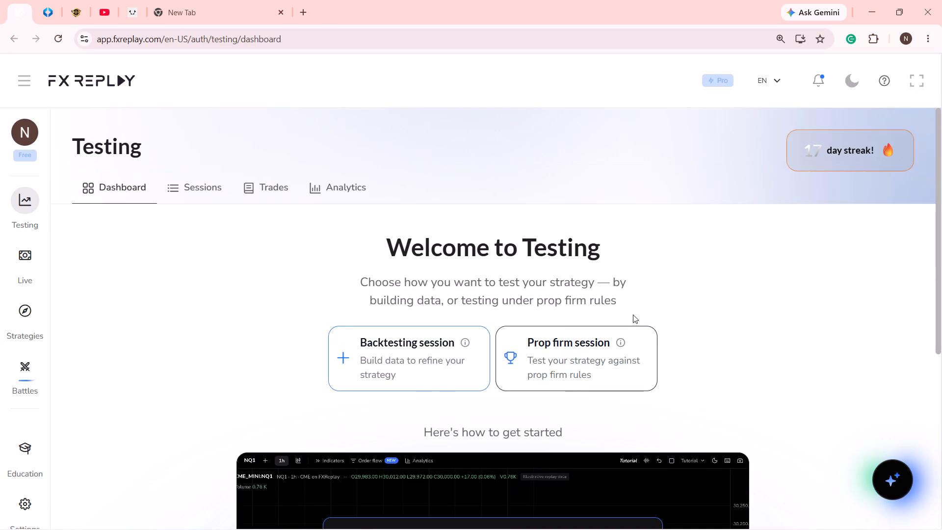
pyautogui.scroll(3, 520, 318)
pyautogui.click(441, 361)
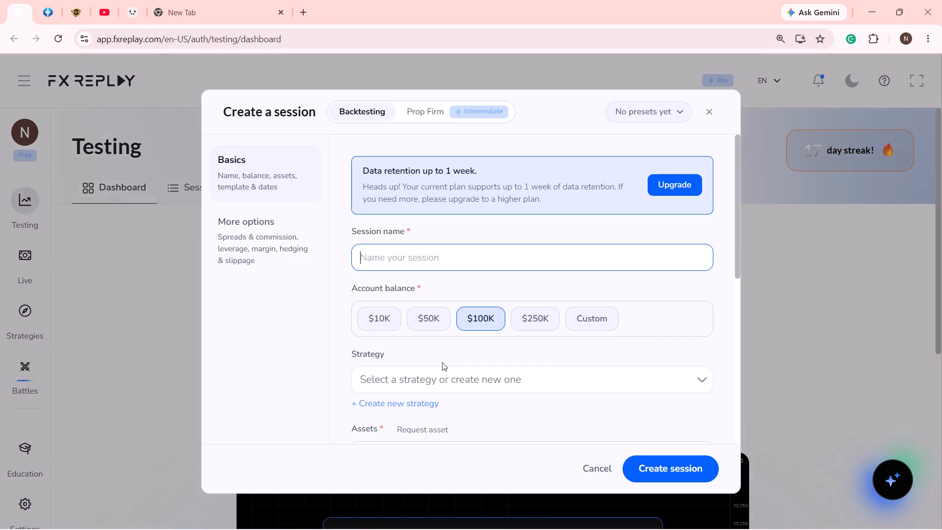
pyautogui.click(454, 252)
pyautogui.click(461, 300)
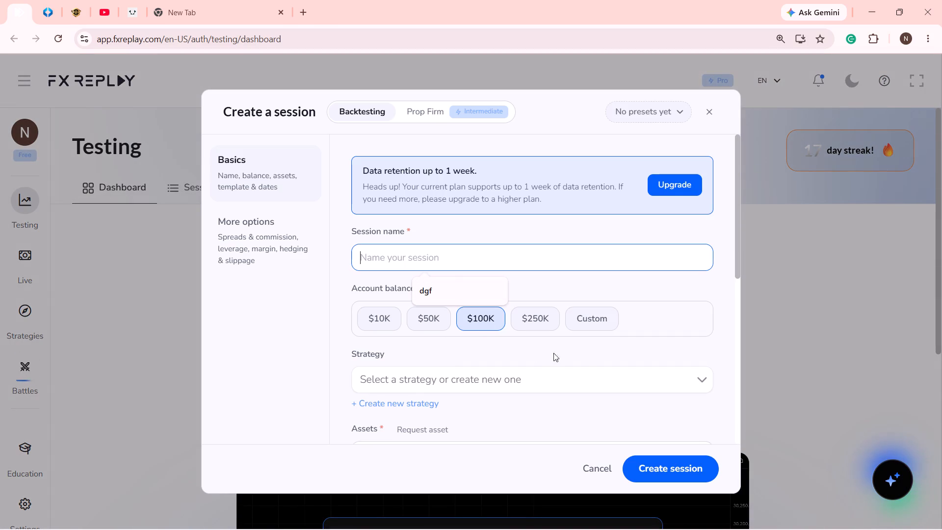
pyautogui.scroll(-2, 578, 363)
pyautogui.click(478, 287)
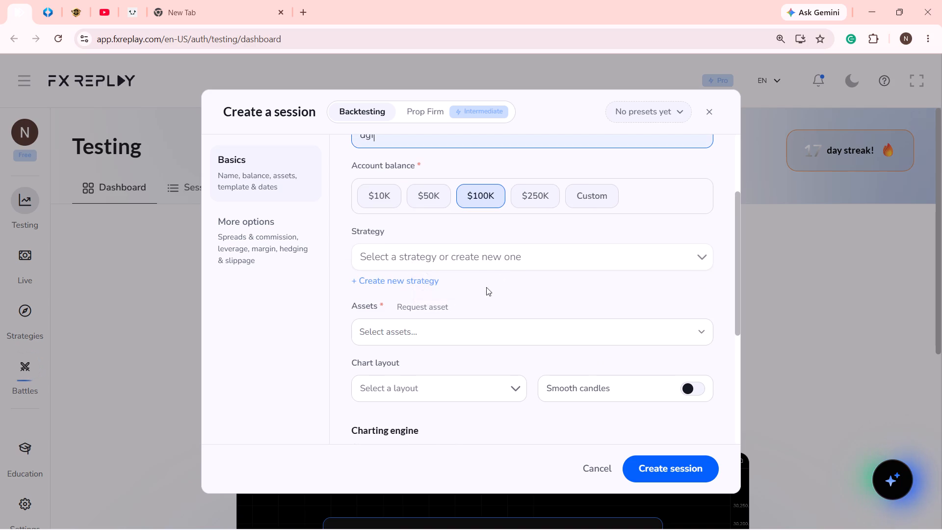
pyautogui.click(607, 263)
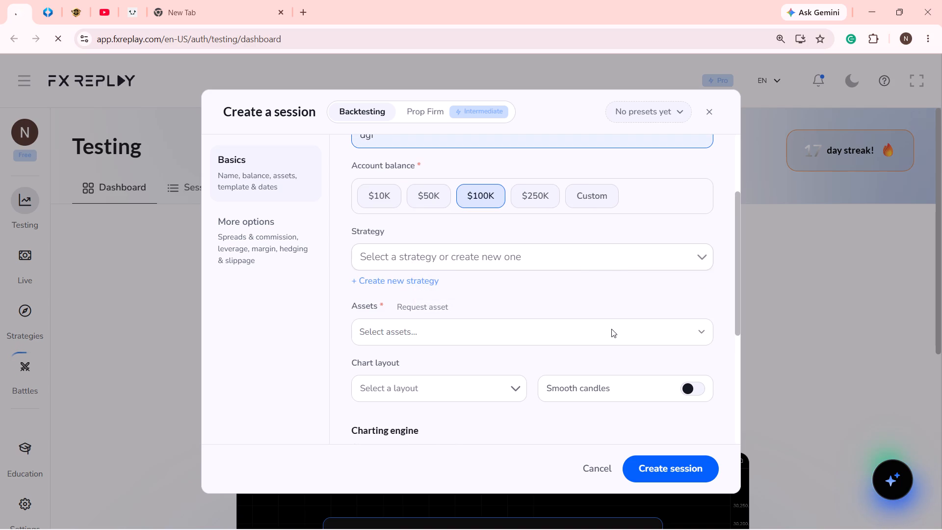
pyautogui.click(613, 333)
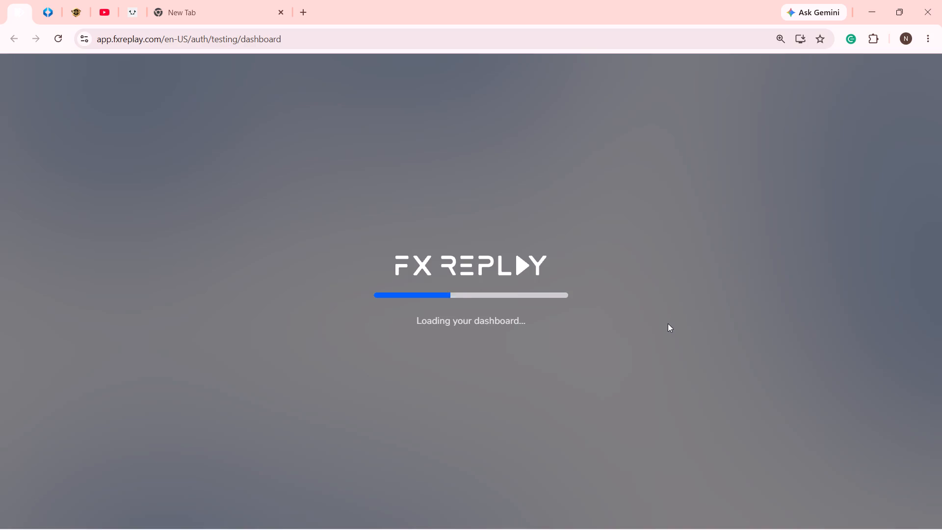
# Start a new backtesting session and name it dgf.
pyautogui.scroll(-3, 668, 323)
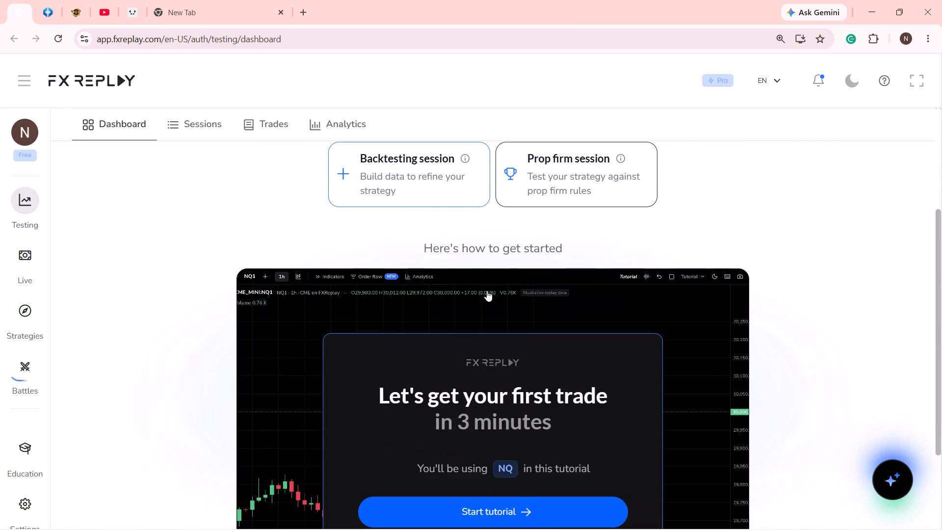
pyautogui.click(446, 198)
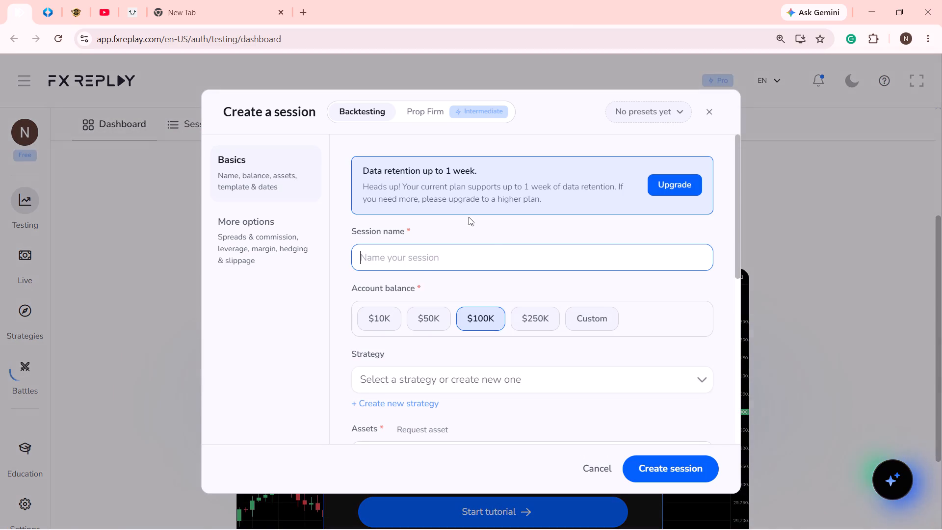
pyautogui.click(497, 254)
pyautogui.click(462, 288)
# Search the session's assets for audusd and select the second AUDUSD Forex entry.
pyautogui.scroll(-2, 532, 305)
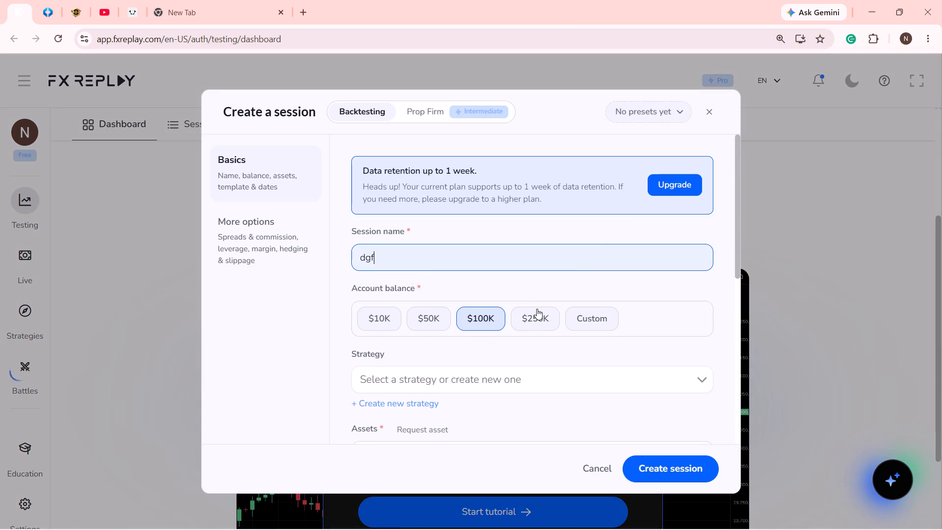
pyautogui.scroll(-1, 537, 309)
pyautogui.click(674, 272)
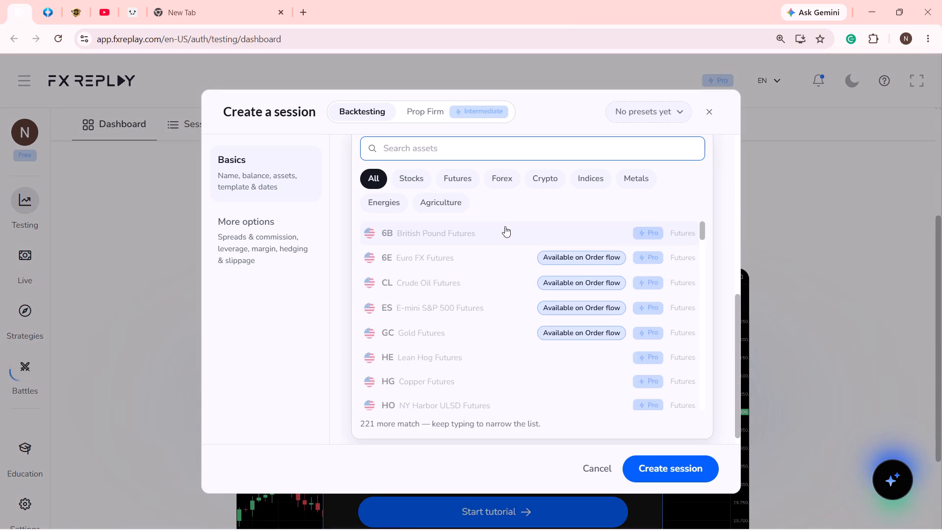
pyautogui.press('a')
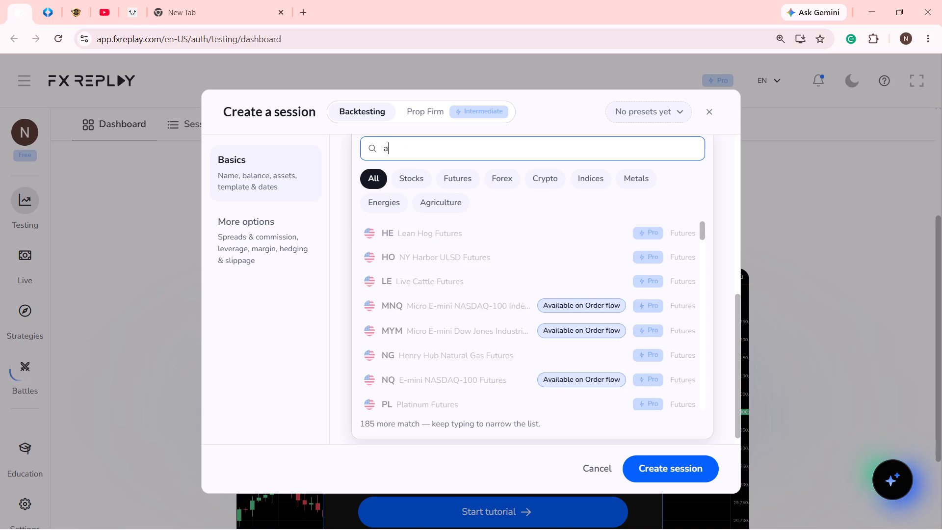
pyautogui.press('u')
pyautogui.press('d')
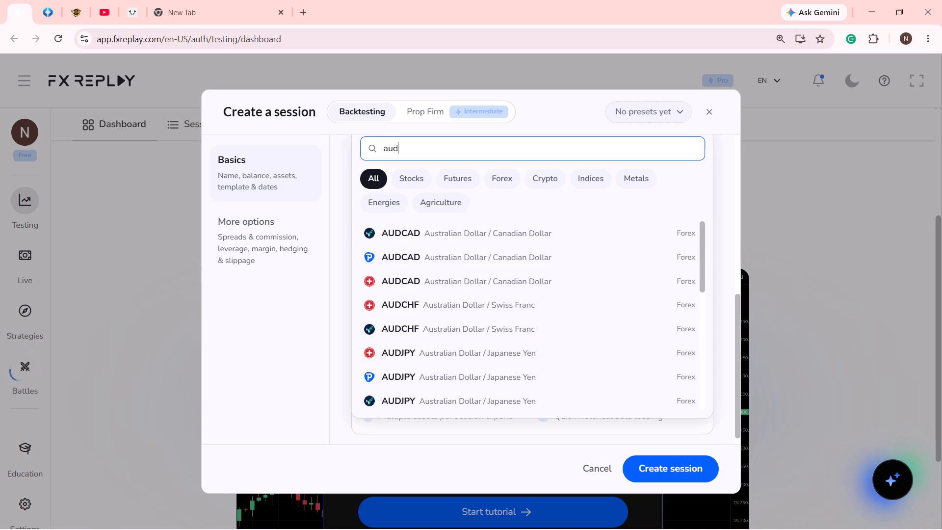
pyautogui.press('u')
pyautogui.write('sd')
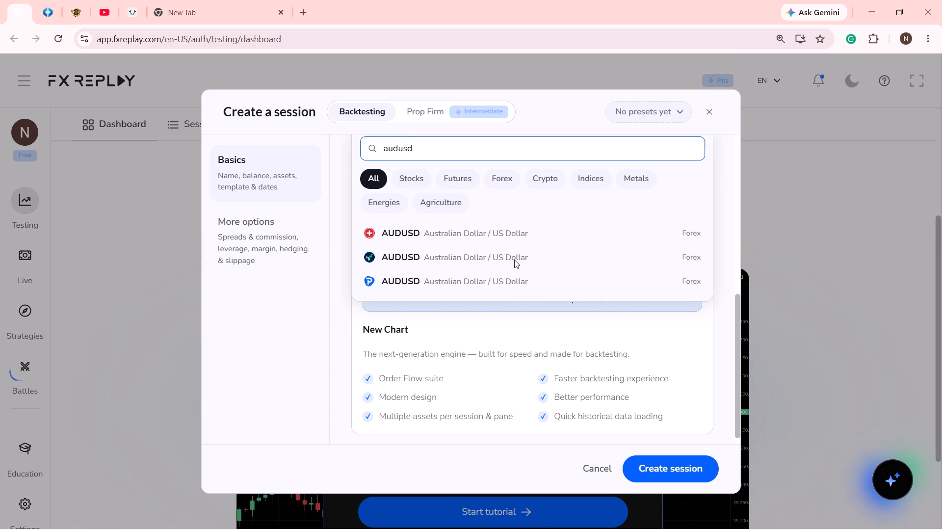
pyautogui.click(516, 256)
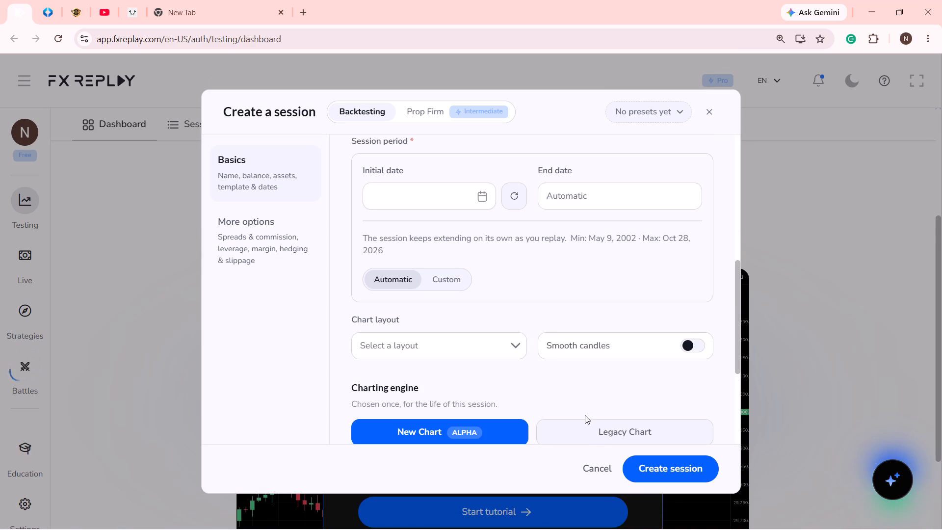
# Choose Legacy Chart as the session's charting engine.
pyautogui.click(603, 432)
# Set a custom session period with initial date 01/01/2025 and end date 01/31/2025.
pyautogui.click(445, 282)
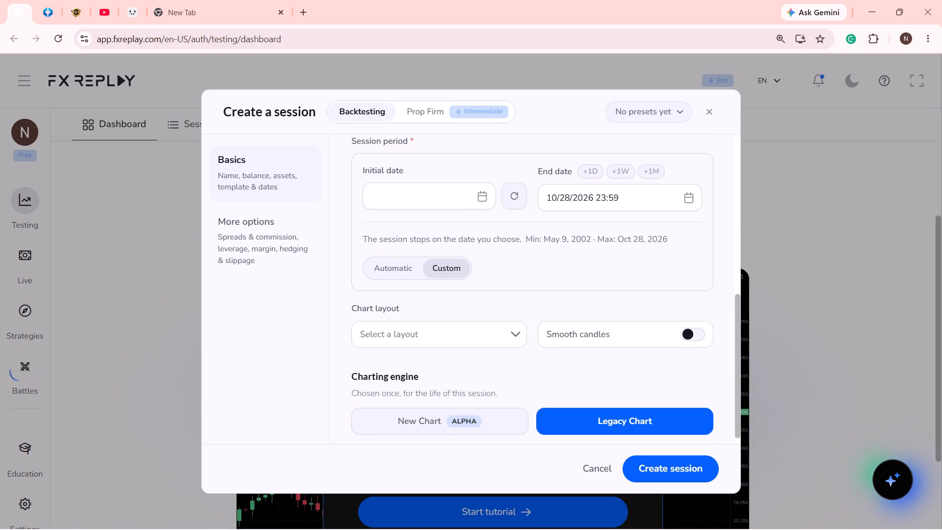
pyautogui.click(482, 193)
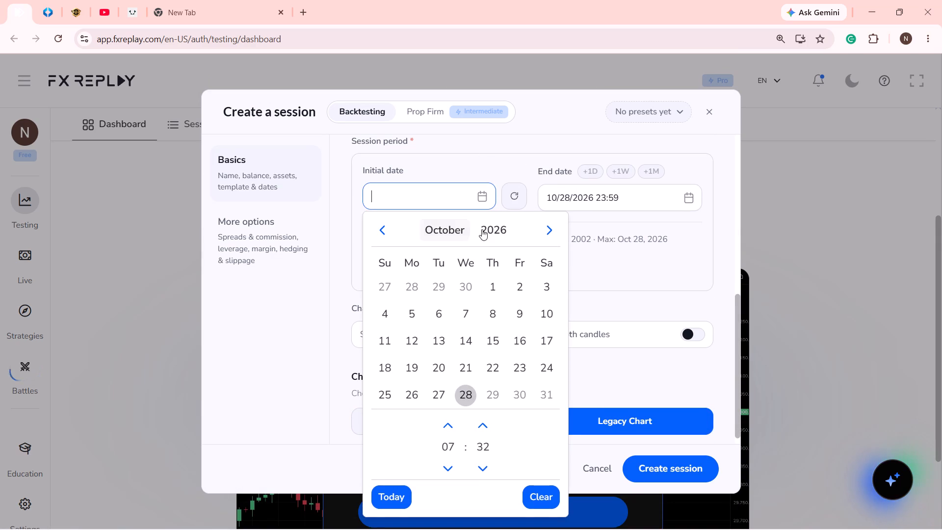
pyautogui.click(488, 229)
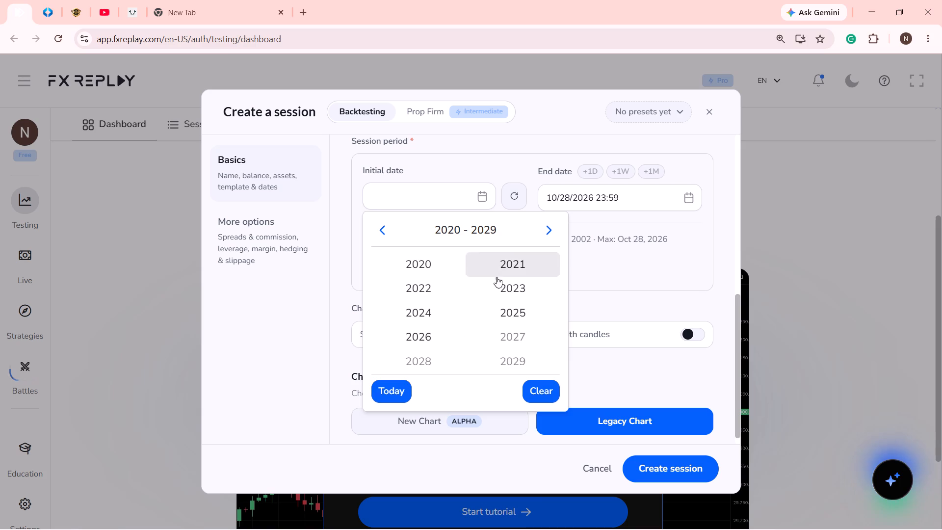
pyautogui.click(520, 317)
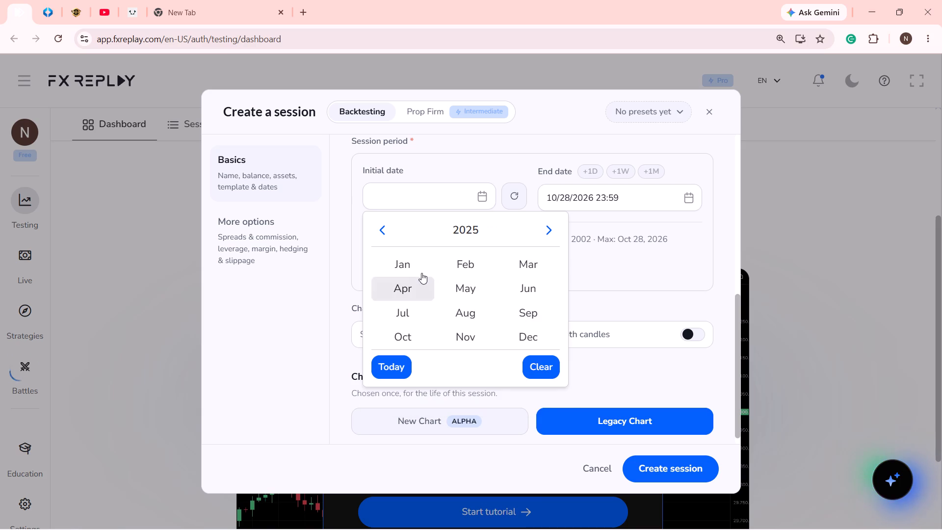
pyautogui.click(419, 270)
pyautogui.click(466, 290)
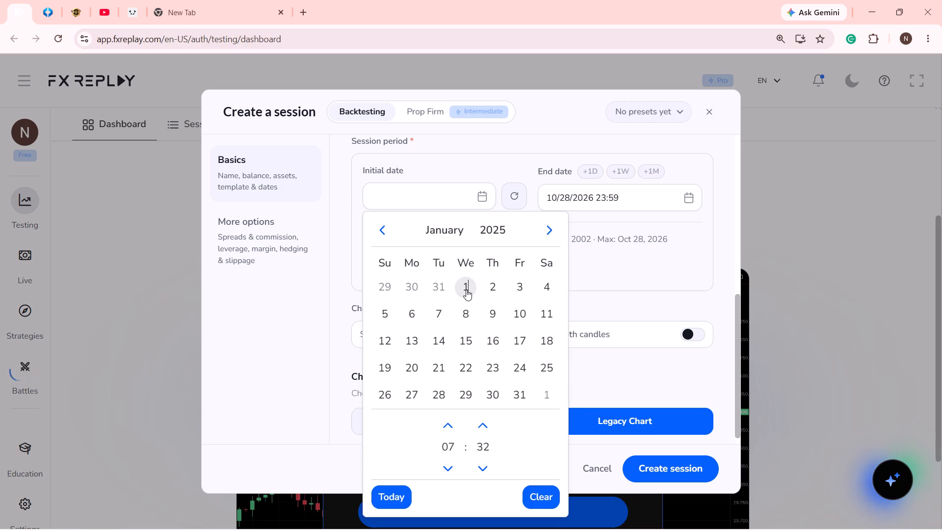
pyautogui.click(678, 192)
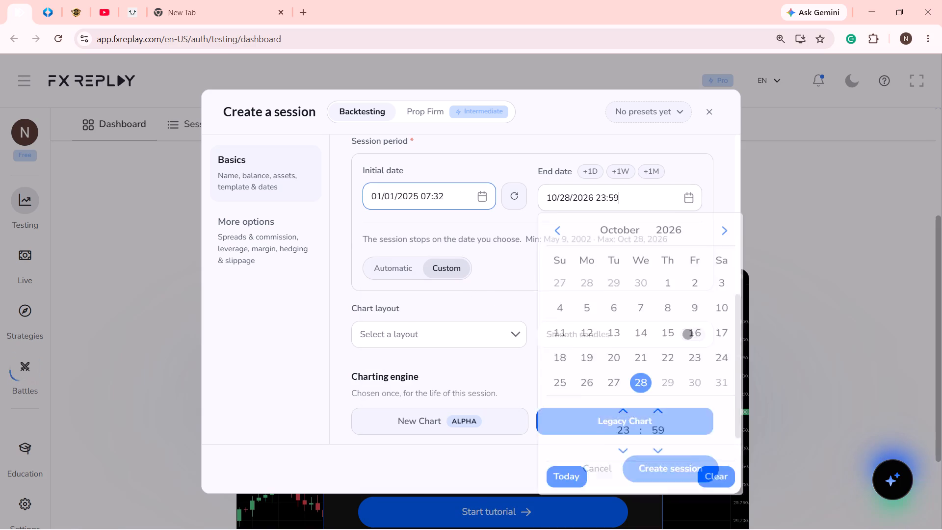
pyautogui.click(657, 234)
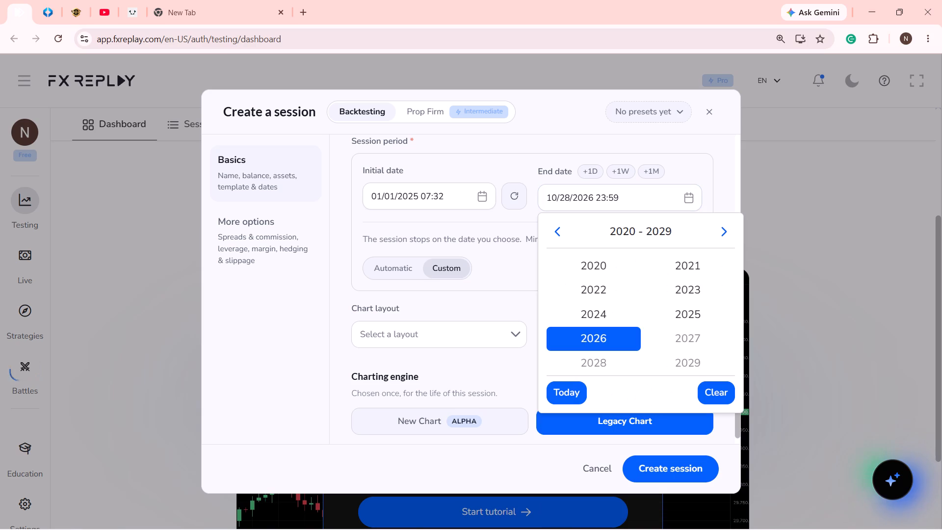
pyautogui.click(679, 309)
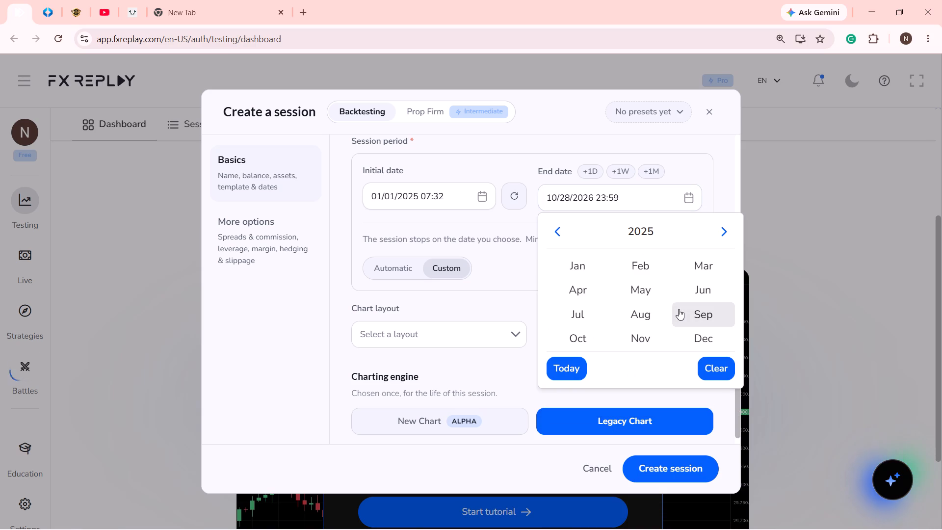
pyautogui.click(588, 268)
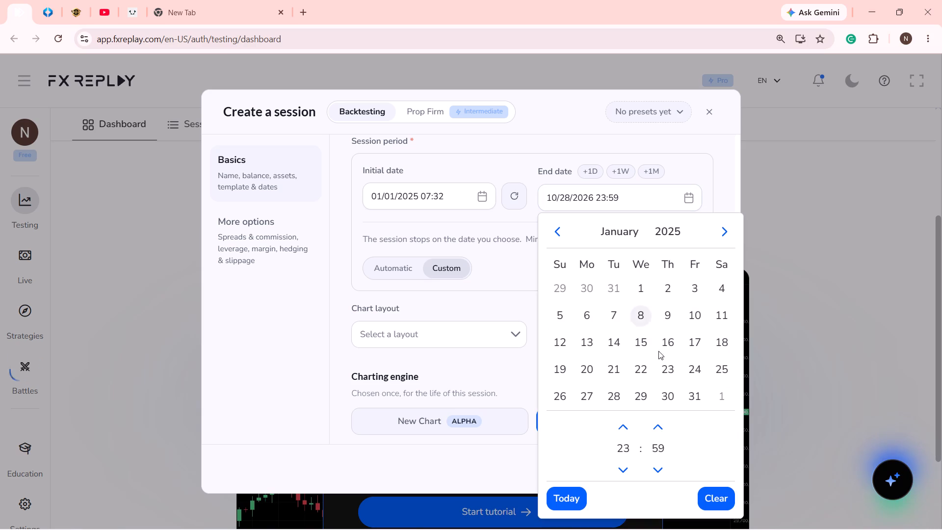
pyautogui.click(704, 397)
# Create the backtesting session with the configured settings.
pyautogui.scroll(-3, 693, 382)
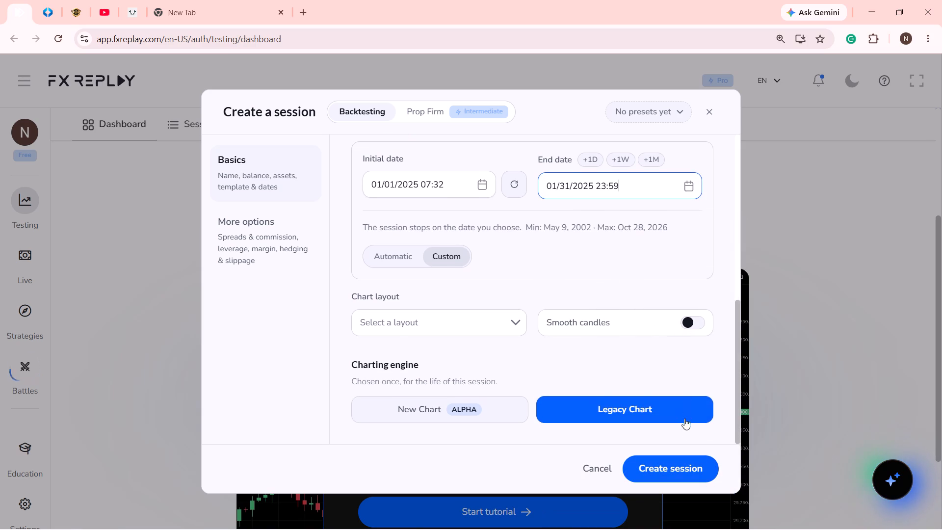
pyautogui.click(682, 470)
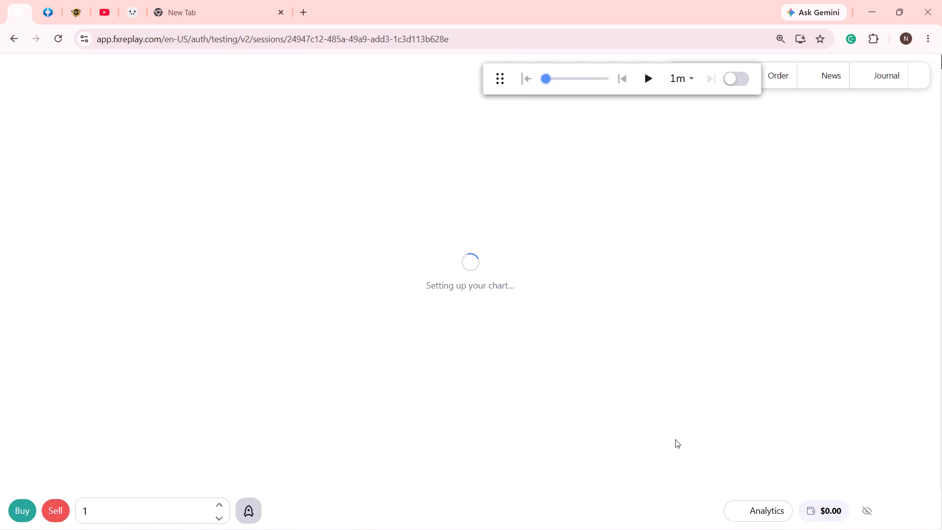
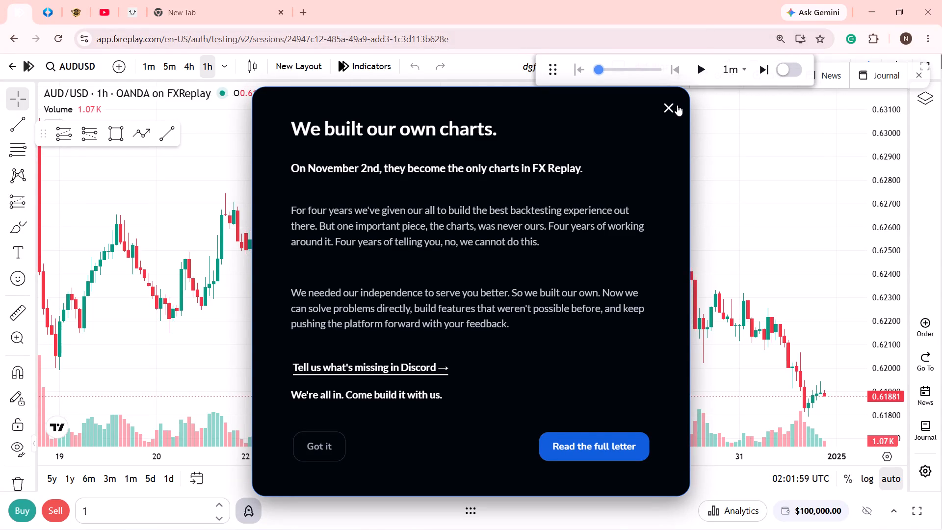
# Dismiss the announcement about FX Replay's own charts.
pyautogui.click(677, 105)
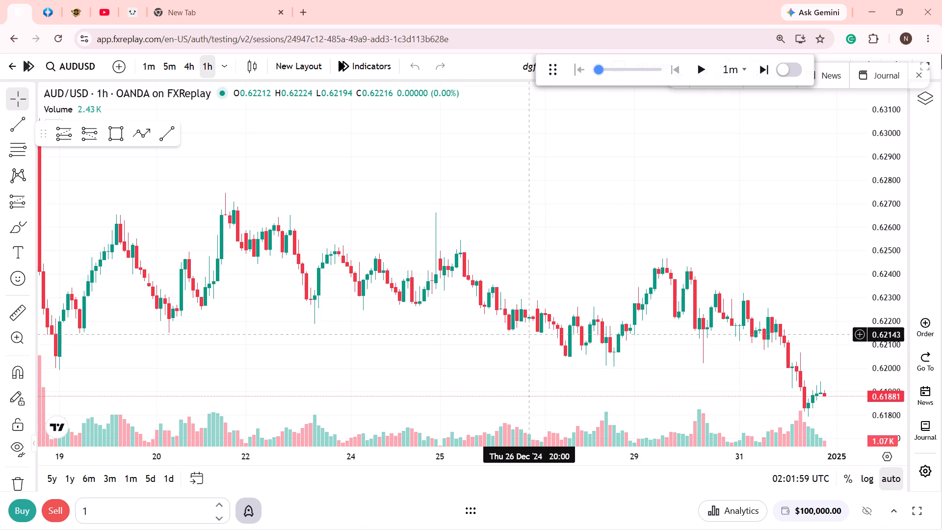
# Remove the Volume indicator from the AUD/USD chart.
pyautogui.click(124, 104)
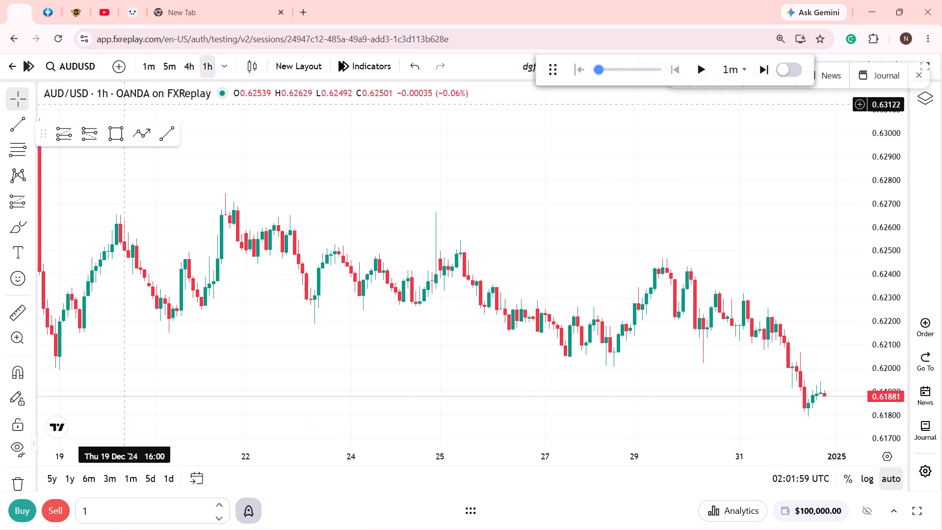
# Switch the AUD/USD chart to the 4h timeframe.
pyautogui.scroll(-4, 559, 342)
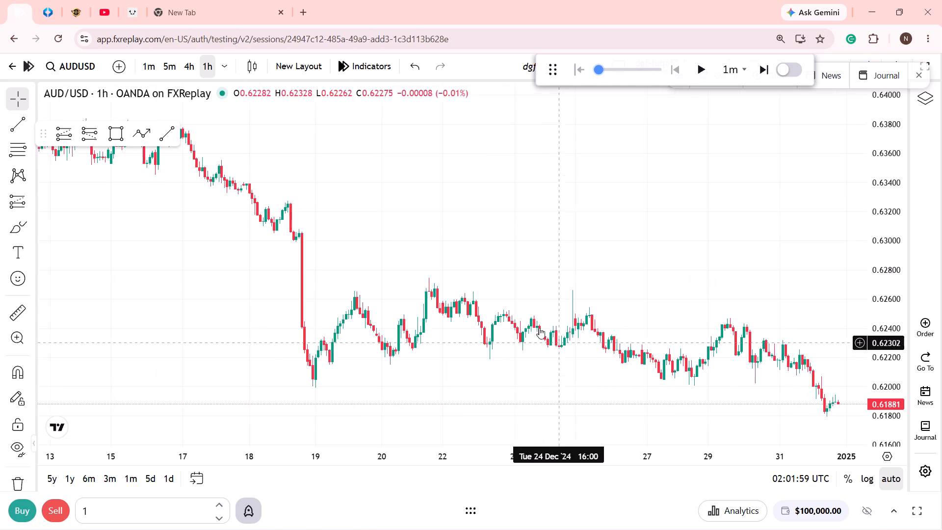
pyautogui.click(188, 68)
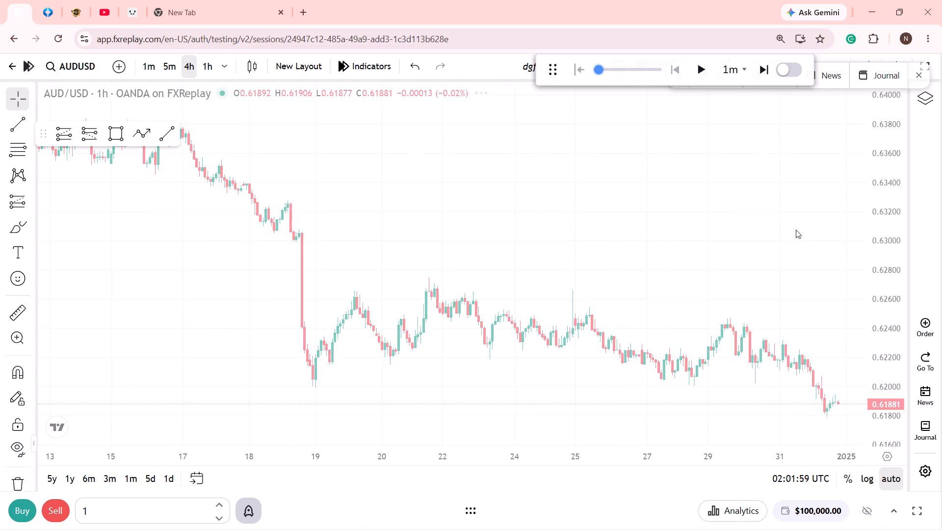
# Draw a horizontal trend line at about 0.61994 from the 18–19 December swing low to the 31 December 2024 candle.
pyautogui.moveTo(892, 332); pyautogui.dragTo(889, 290)
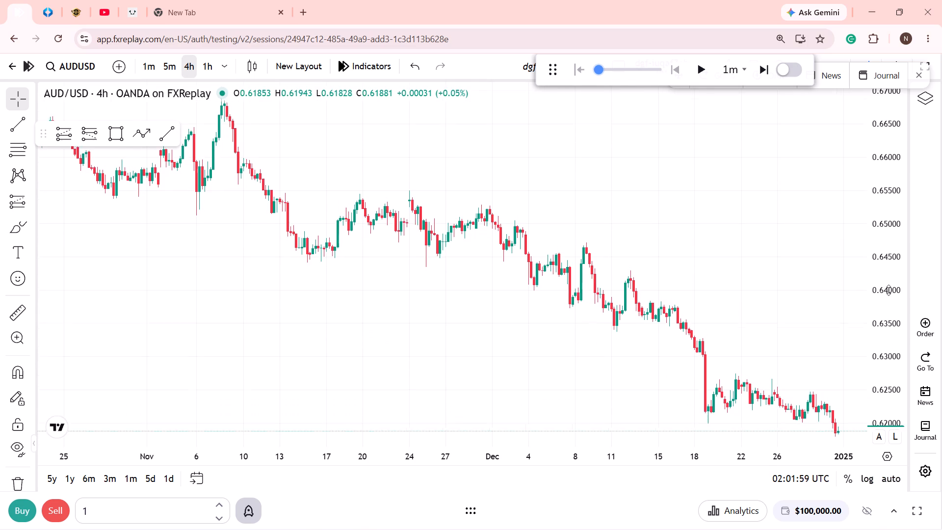
pyautogui.moveTo(889, 290); pyautogui.dragTo(888, 274)
pyautogui.moveTo(794, 325); pyautogui.dragTo(724, 151)
pyautogui.scroll(3, 752, 314)
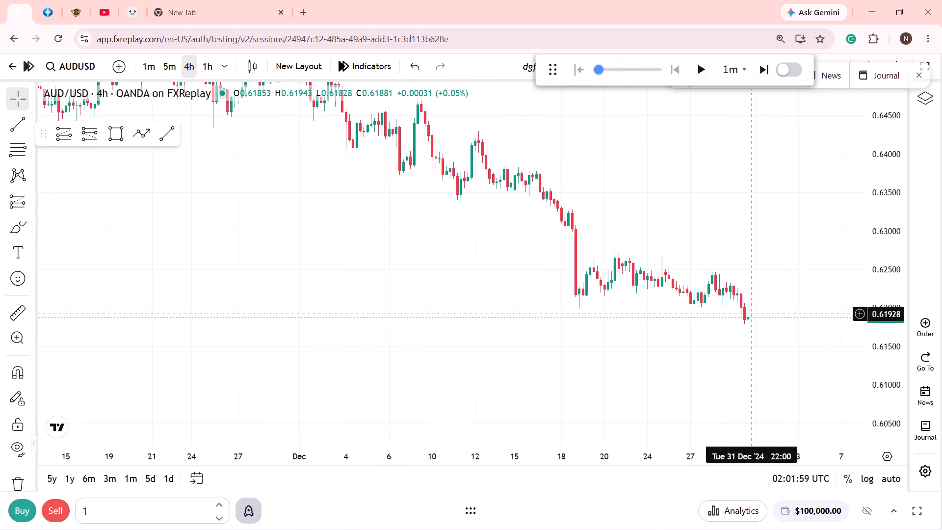
pyautogui.moveTo(898, 348); pyautogui.dragTo(897, 234)
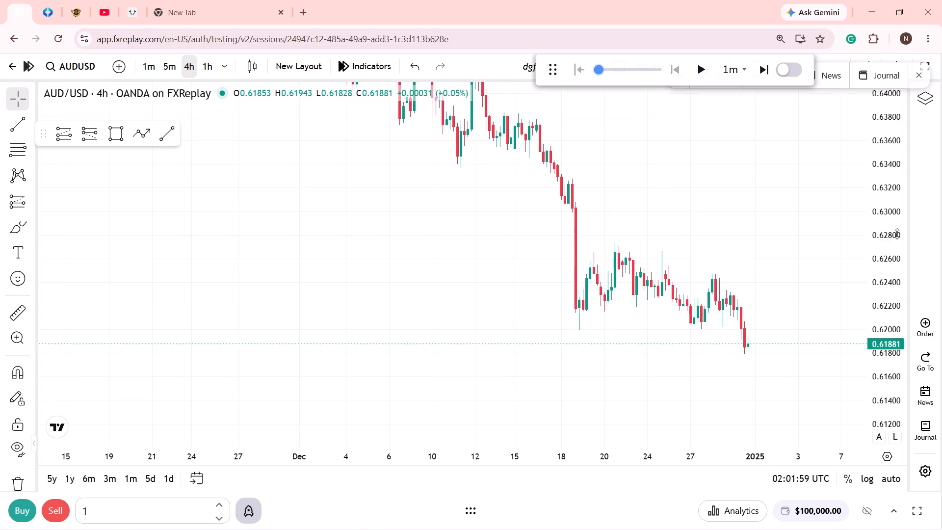
pyautogui.moveTo(897, 234); pyautogui.dragTo(901, 190)
pyautogui.scroll(5, 828, 339)
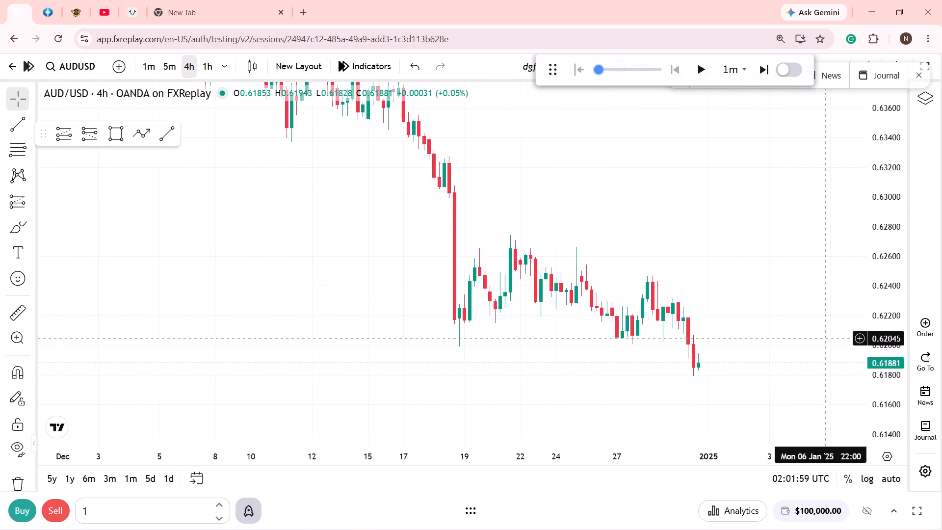
pyautogui.moveTo(893, 380); pyautogui.dragTo(891, 310)
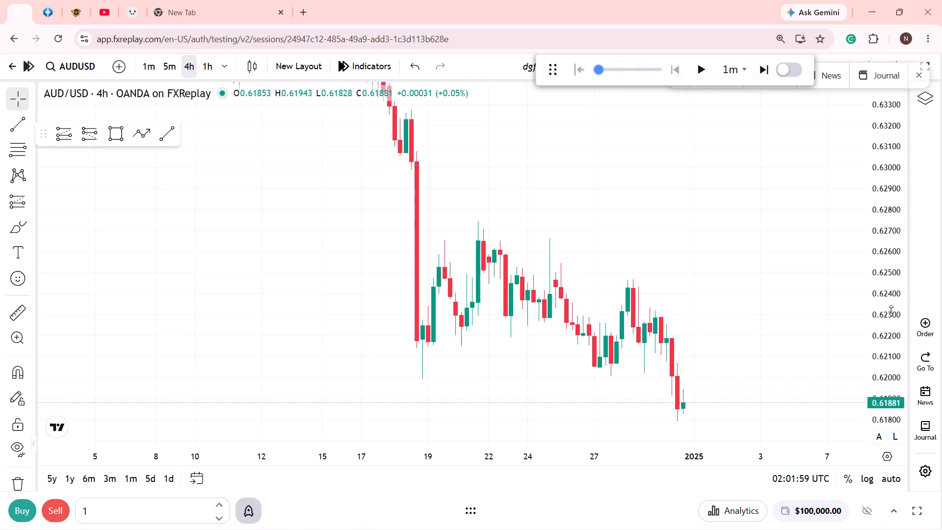
pyautogui.moveTo(891, 310); pyautogui.dragTo(891, 296)
pyautogui.moveTo(755, 364); pyautogui.dragTo(779, 271)
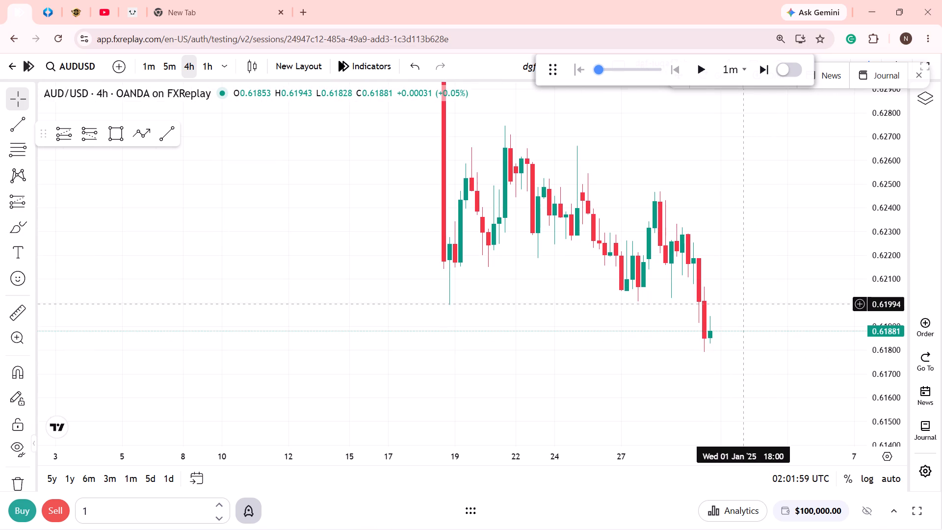
pyautogui.click(172, 130)
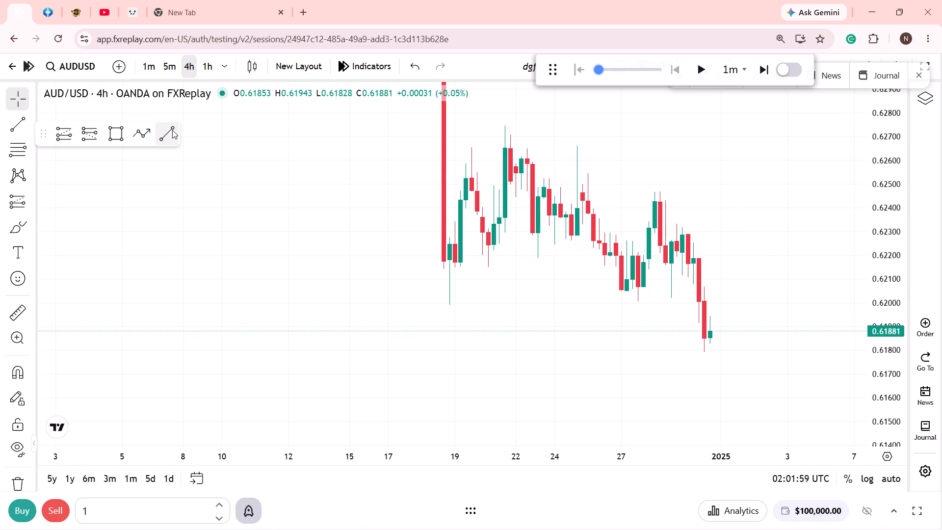
pyautogui.click(446, 304)
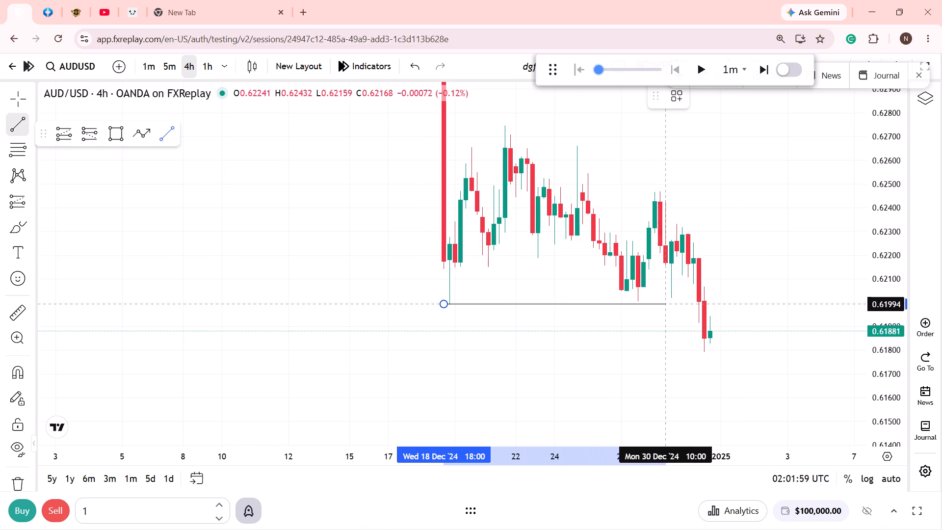
pyautogui.click(711, 304)
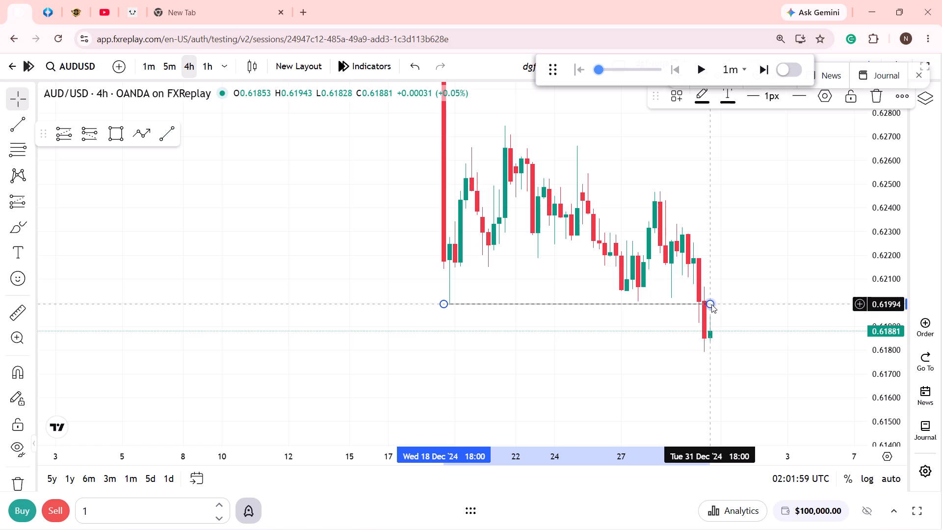
# Set the replay interval to 4h, run the replay forward to 6 January 2025 and pause it.
pyautogui.moveTo(664, 343); pyautogui.dragTo(631, 372)
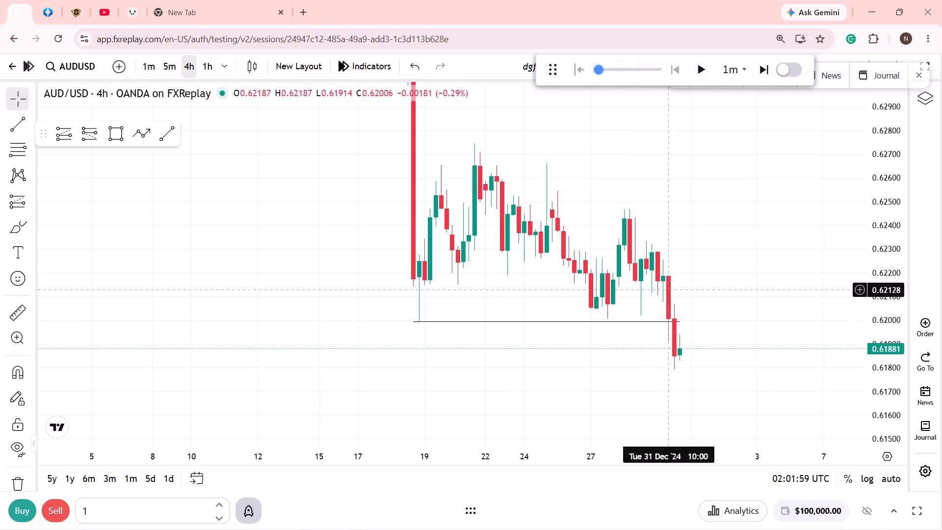
pyautogui.click(725, 71)
pyautogui.scroll(-4, 738, 183)
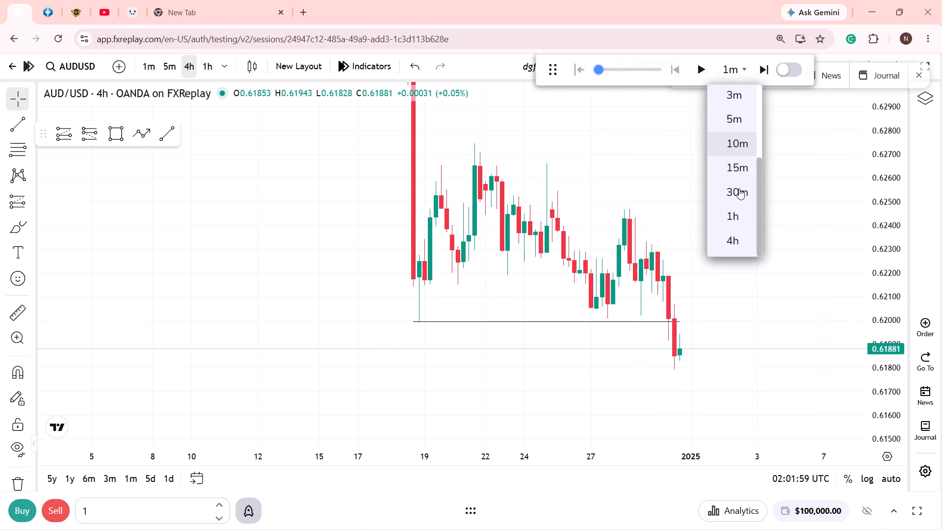
pyautogui.click(739, 245)
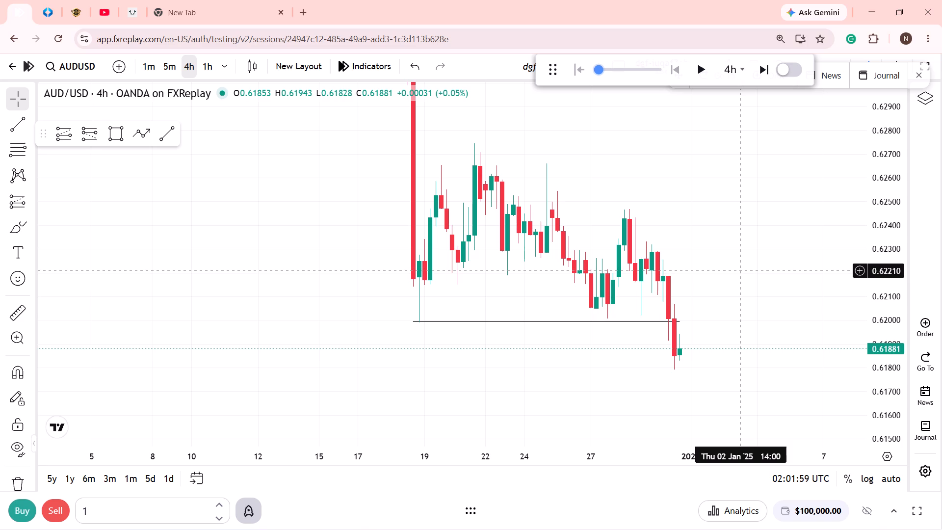
pyautogui.click(701, 71)
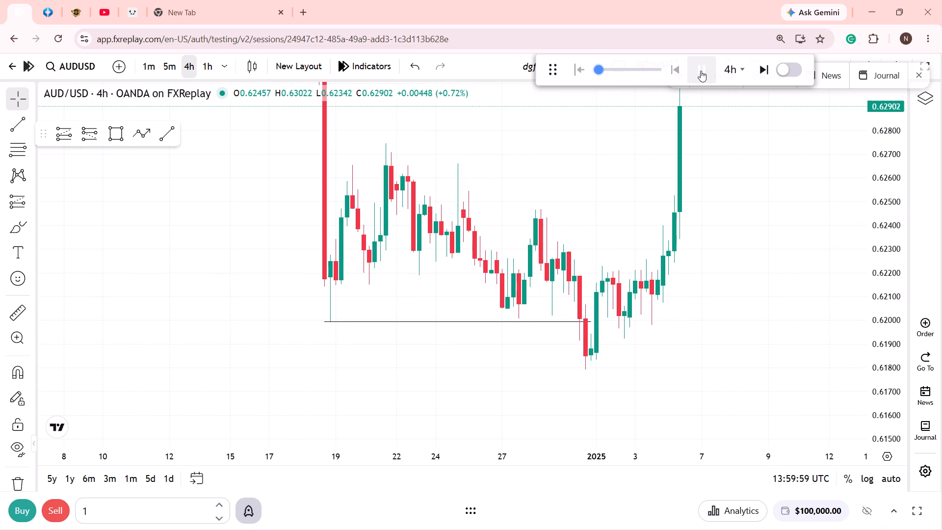
pyautogui.click(701, 71)
# Draw a rectangle zone between about 0.62654 and 0.62745 from the 20 December swing high to 7 January 2025.
pyautogui.moveTo(544, 162); pyautogui.dragTo(545, 184)
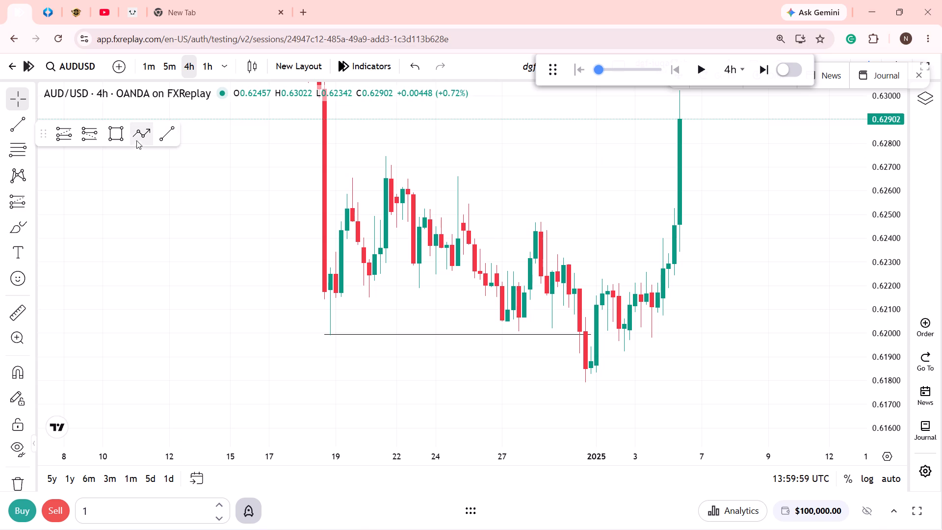
pyautogui.click(127, 138)
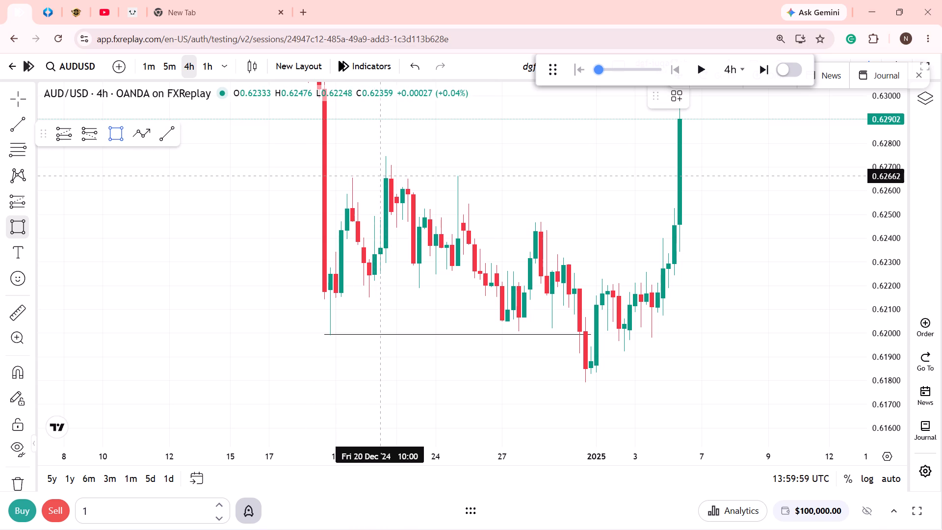
pyautogui.click(378, 178)
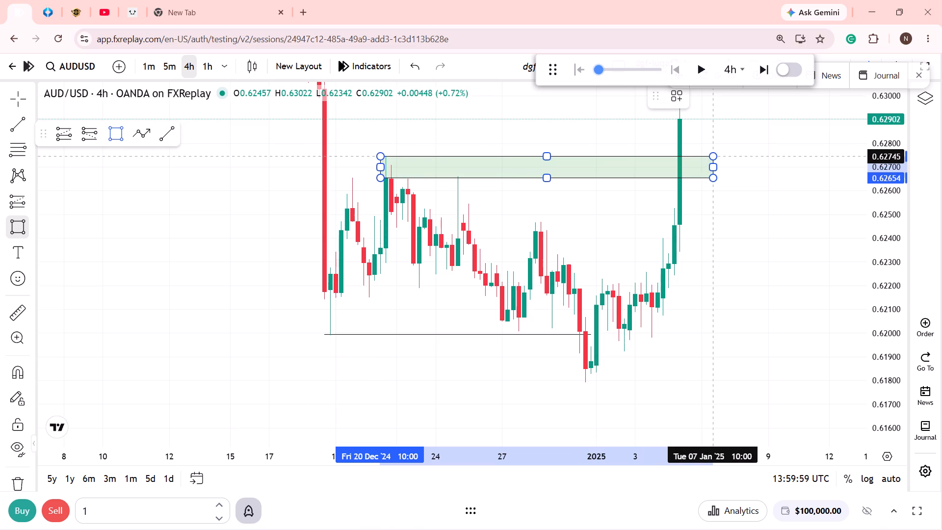
pyautogui.click(712, 156)
pyautogui.click(801, 289)
# Set the chart's time zone to (UTC+5:30) Kolkata.
pyautogui.click(811, 478)
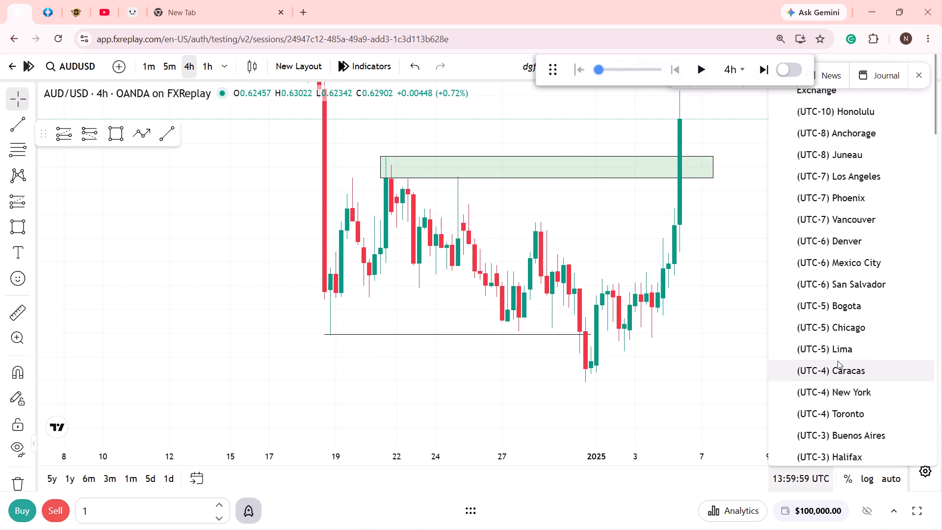
pyautogui.scroll(-10, 818, 238)
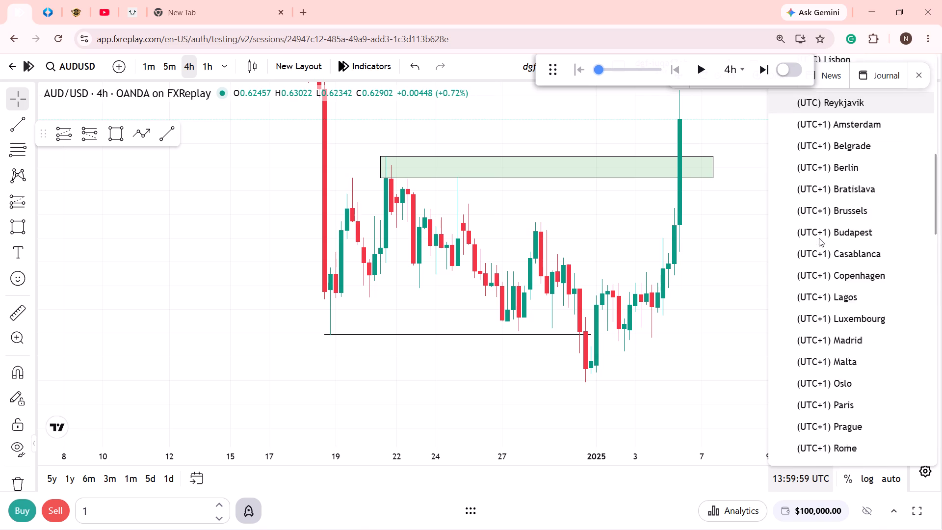
pyautogui.scroll(-10, 819, 238)
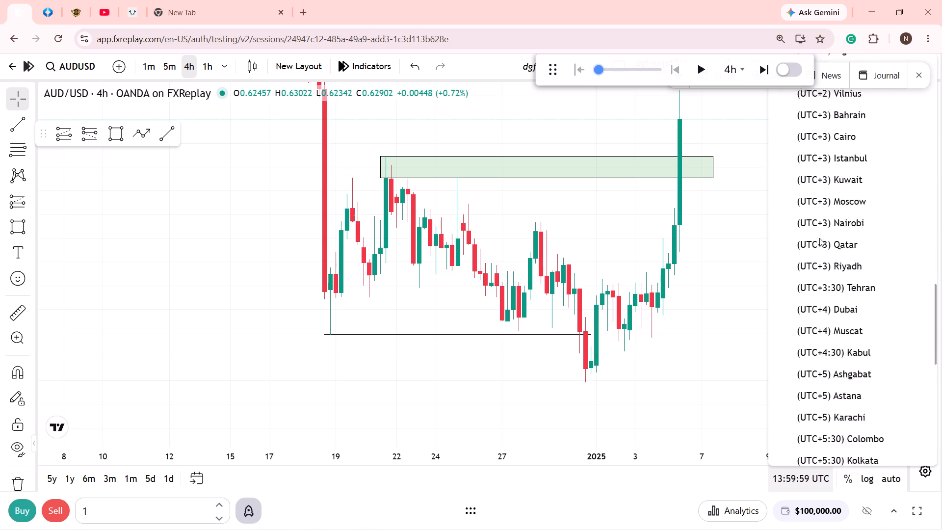
pyautogui.scroll(-2, 819, 238)
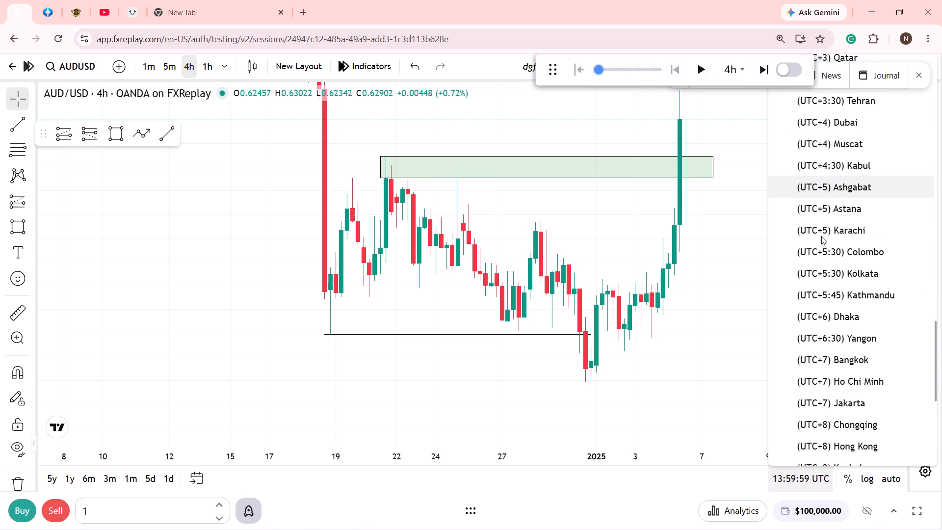
pyautogui.click(836, 272)
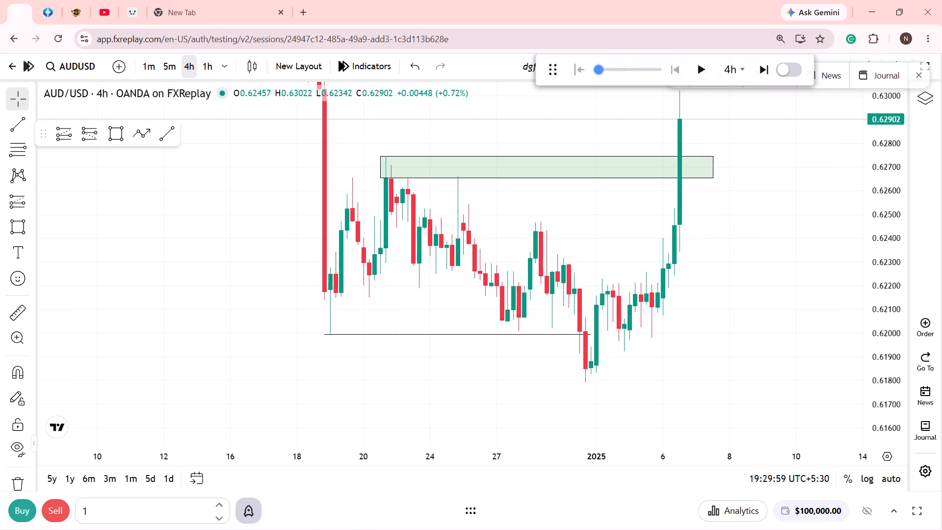
# Switch the AUD/USD chart to the 1m timeframe.
pyautogui.click(149, 75)
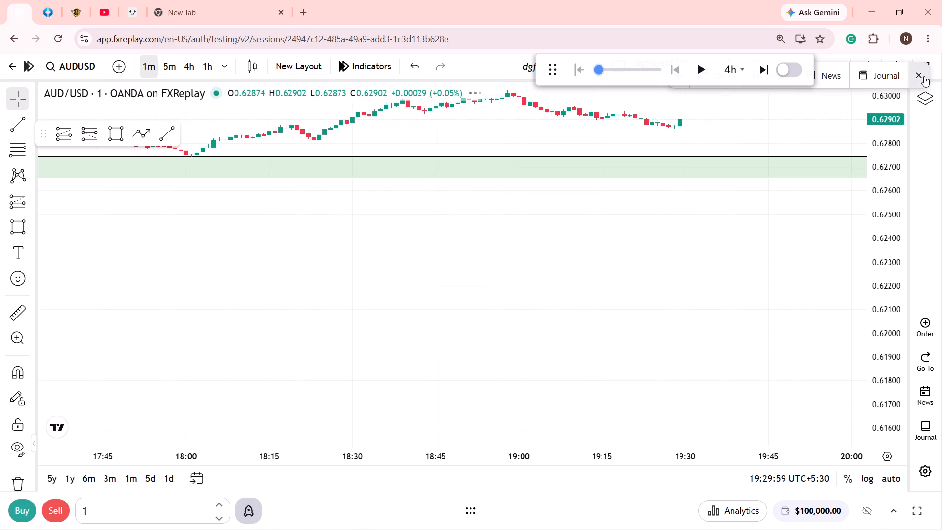
# Close the floating News and Journal bar and show the chart in full screen.
pyautogui.click(924, 76)
pyautogui.click(926, 66)
# Place a short position drawing with entry at about 0.62843 near 17:31 on 6 January 2025, above the green zone.
pyautogui.moveTo(667, 216); pyautogui.dragTo(665, 373)
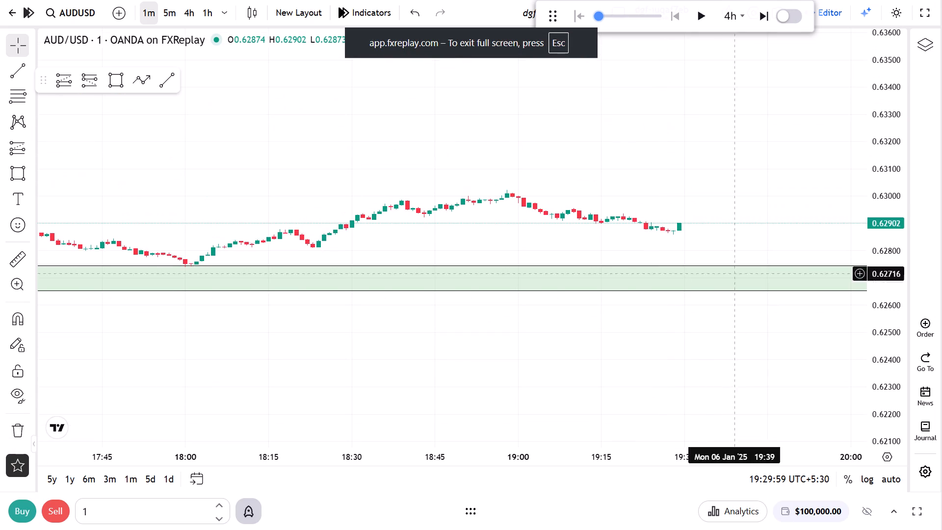
pyautogui.moveTo(883, 314); pyautogui.dragTo(887, 124)
pyautogui.scroll(-7, 645, 177)
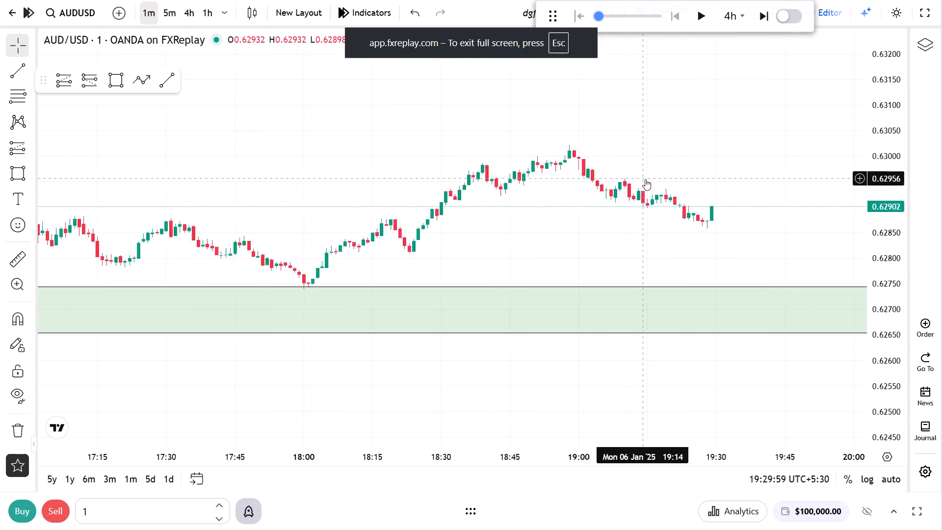
pyautogui.scroll(-5, 646, 179)
pyautogui.moveTo(642, 168); pyautogui.dragTo(645, 192)
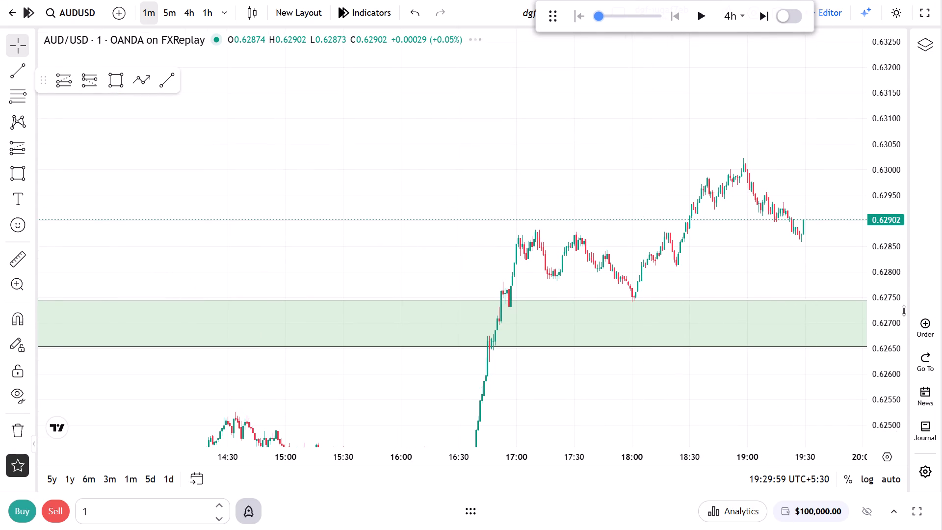
pyautogui.moveTo(899, 313); pyautogui.dragTo(904, 157)
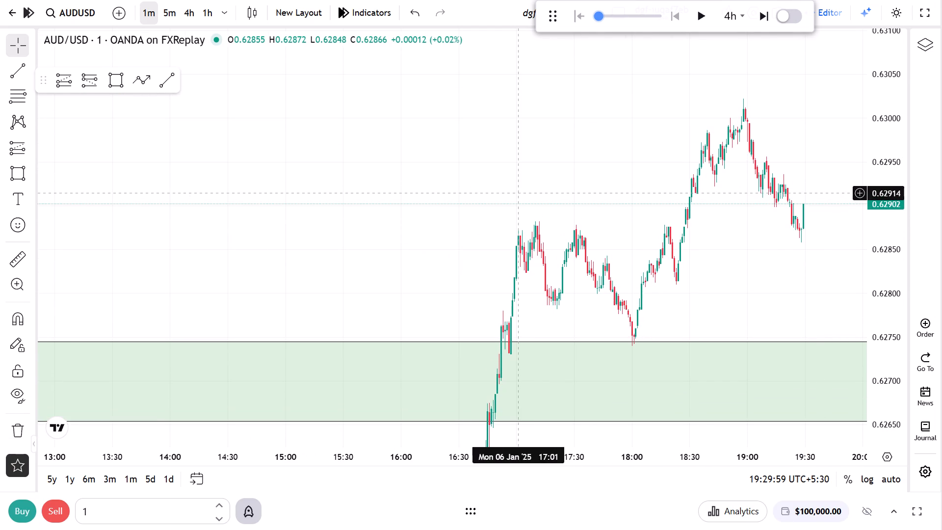
pyautogui.scroll(4, 543, 209)
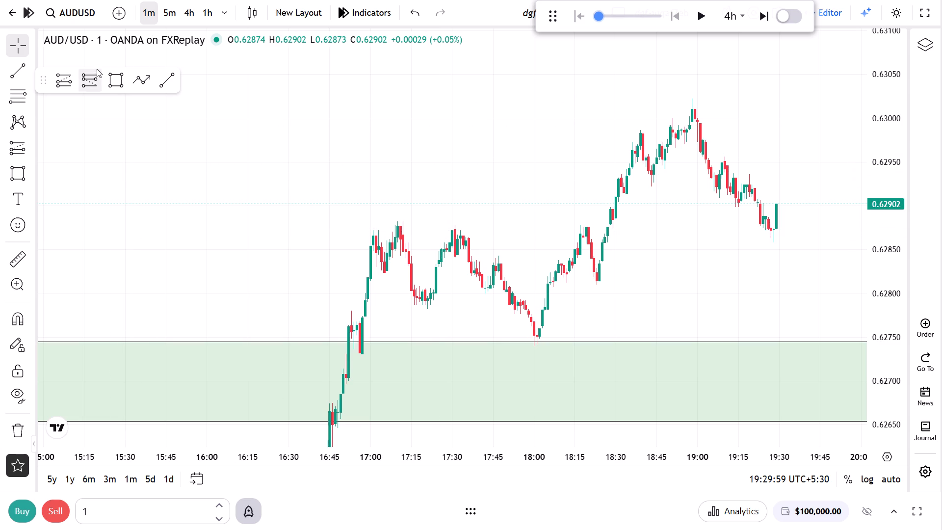
pyautogui.click(82, 84)
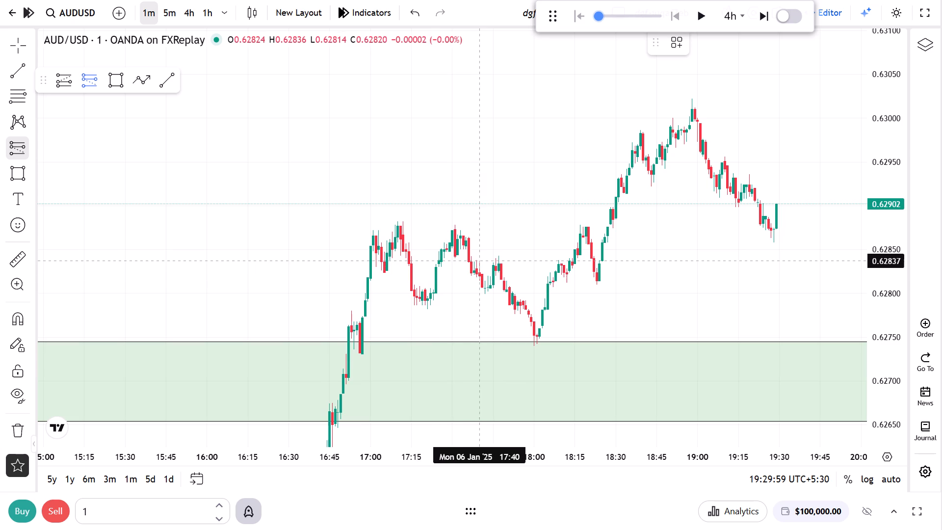
pyautogui.click(456, 255)
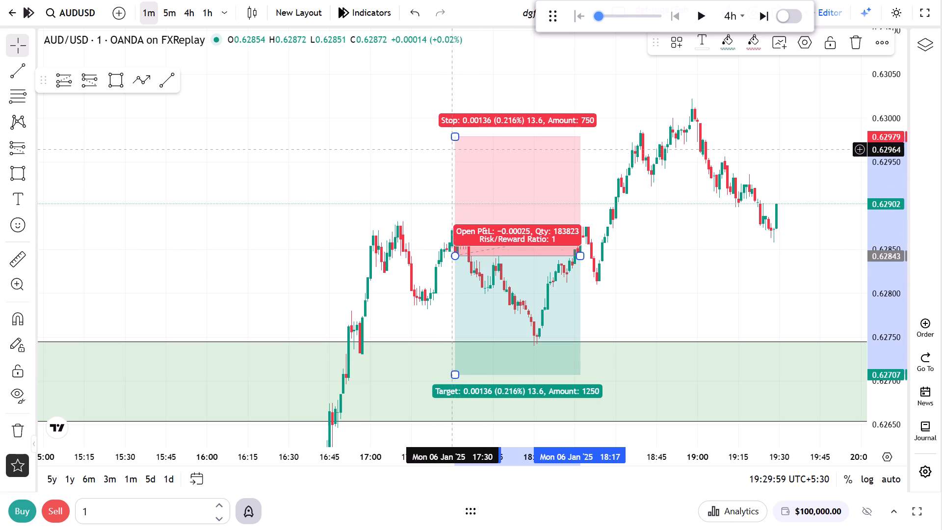
# Lower the short position's stop level to about 0.62943, 10 pips above its entry.
pyautogui.moveTo(450, 135); pyautogui.dragTo(459, 175)
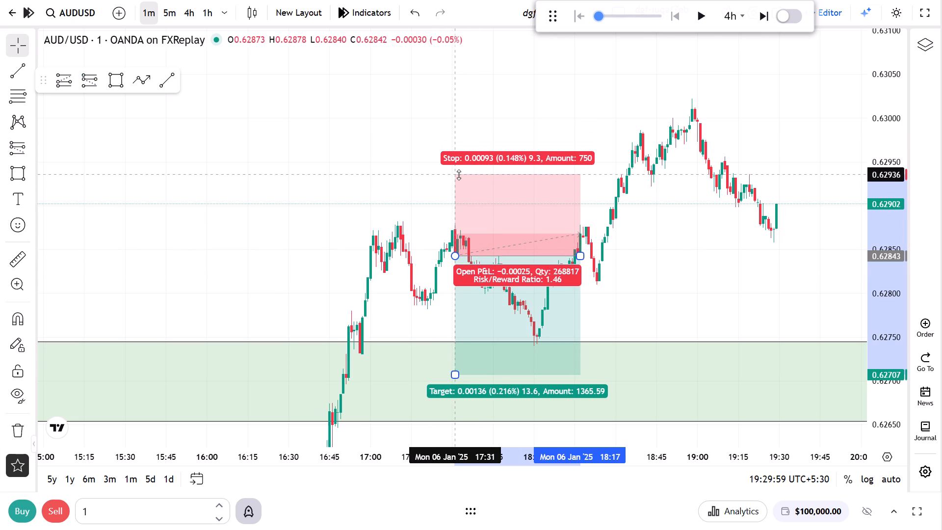
pyautogui.moveTo(459, 175); pyautogui.dragTo(457, 169)
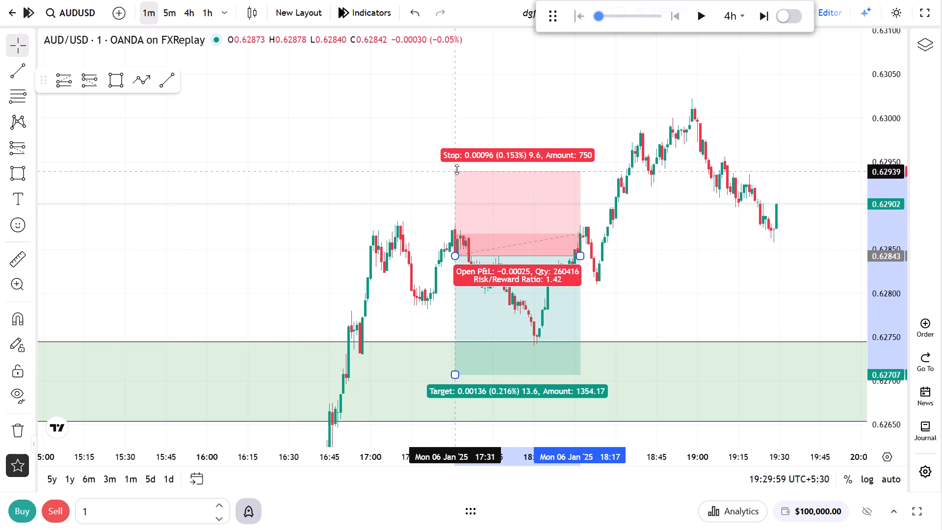
pyautogui.moveTo(457, 169); pyautogui.dragTo(457, 167)
# Raise the short position's target to about 0.62742, 10 pips below its entry, just inside the green zone's upper edge.
pyautogui.moveTo(454, 378); pyautogui.dragTo(462, 349)
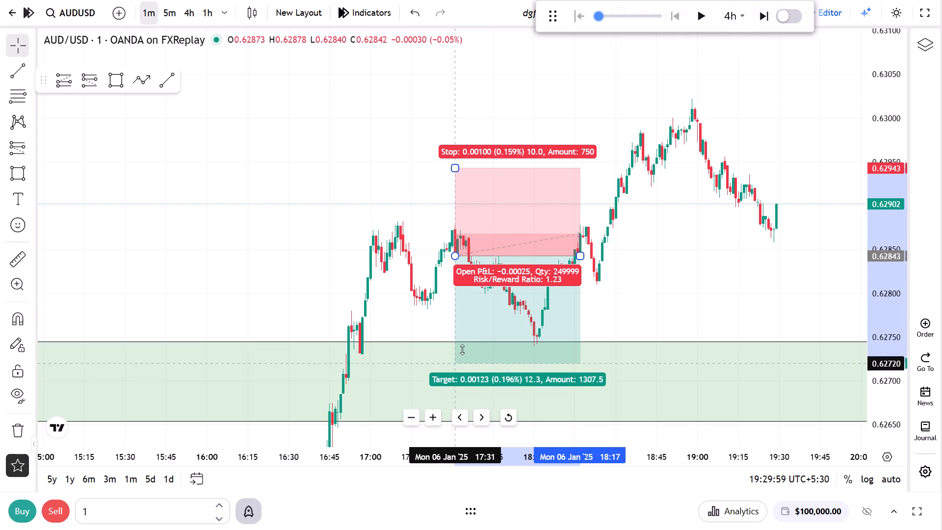
pyautogui.moveTo(462, 349); pyautogui.dragTo(463, 344)
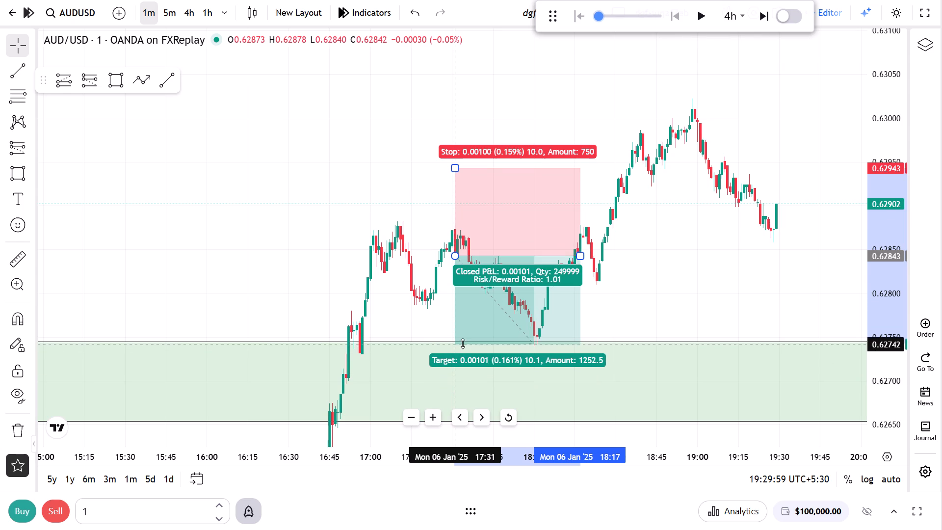
pyautogui.moveTo(463, 344); pyautogui.dragTo(464, 342)
pyautogui.click(427, 309)
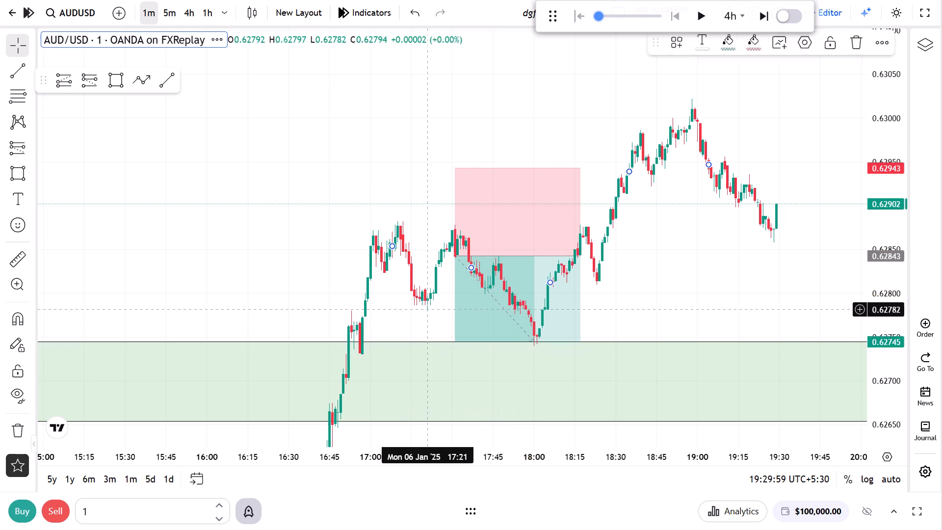
pyautogui.moveTo(895, 400); pyautogui.dragTo(891, 169)
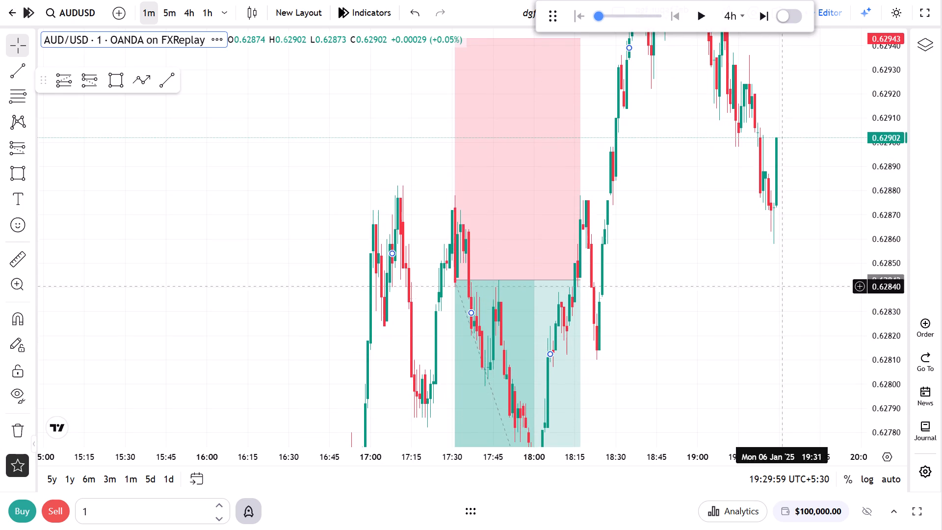
pyautogui.moveTo(777, 309); pyautogui.dragTo(777, 86)
pyautogui.click(514, 130)
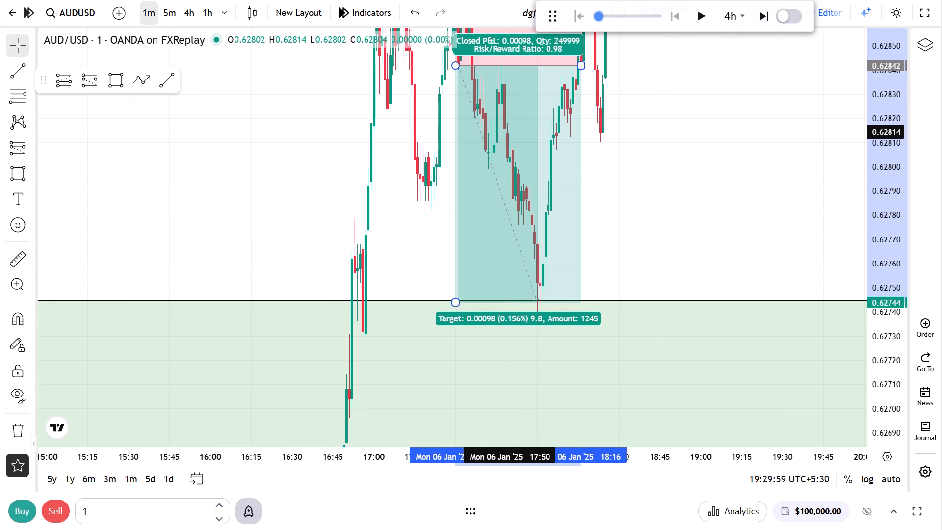
pyautogui.moveTo(455, 299); pyautogui.dragTo(455, 306)
pyautogui.click(668, 157)
pyautogui.click(539, 132)
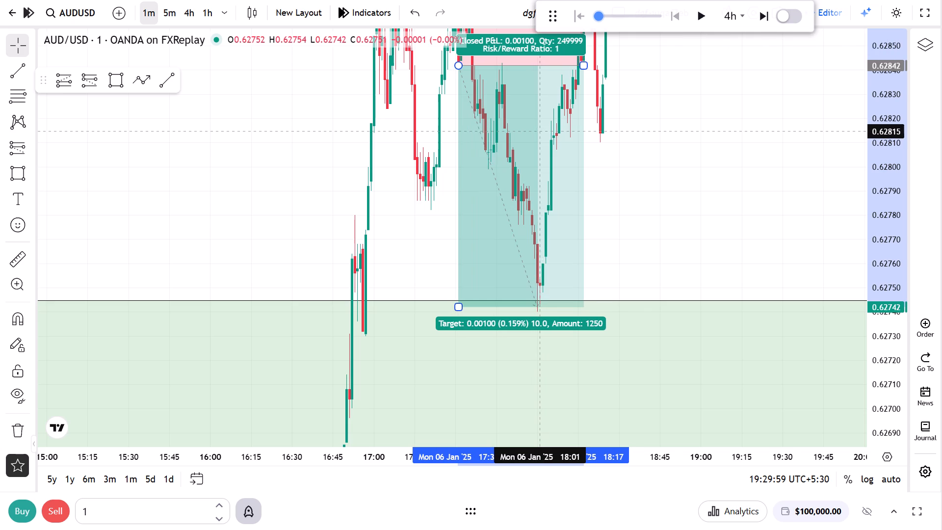
pyautogui.click(690, 159)
# Shorten the short position drawing so that it ends at about 18:01 on 6 January 2025.
pyautogui.moveTo(883, 159); pyautogui.dragTo(883, 328)
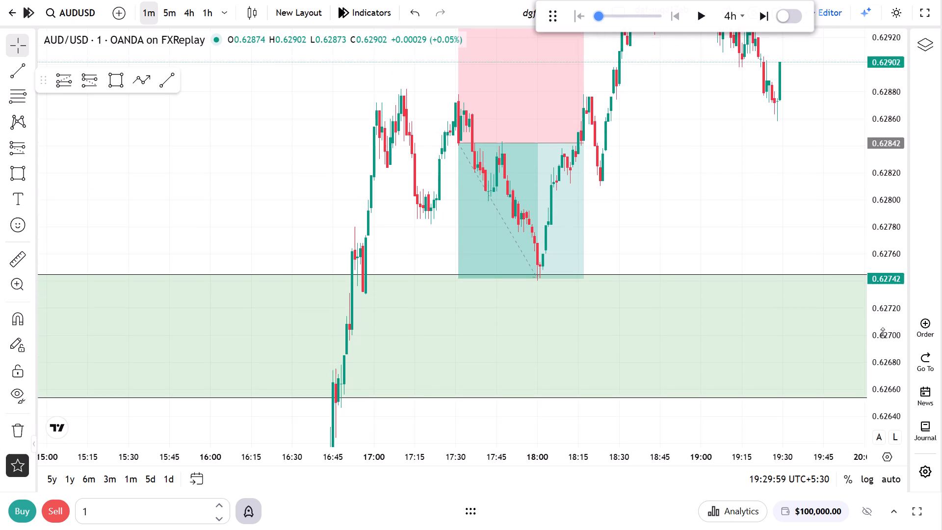
pyautogui.moveTo(584, 148); pyautogui.dragTo(559, 146)
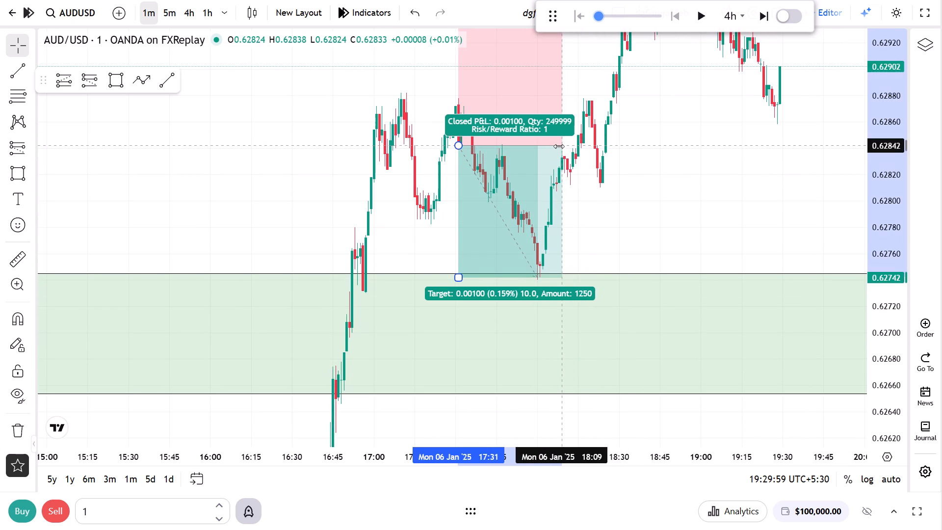
pyautogui.moveTo(559, 146); pyautogui.dragTo(540, 148)
# Switch the AUD/USD chart to the 4h timeframe.
pyautogui.moveTo(654, 143); pyautogui.dragTo(652, 249)
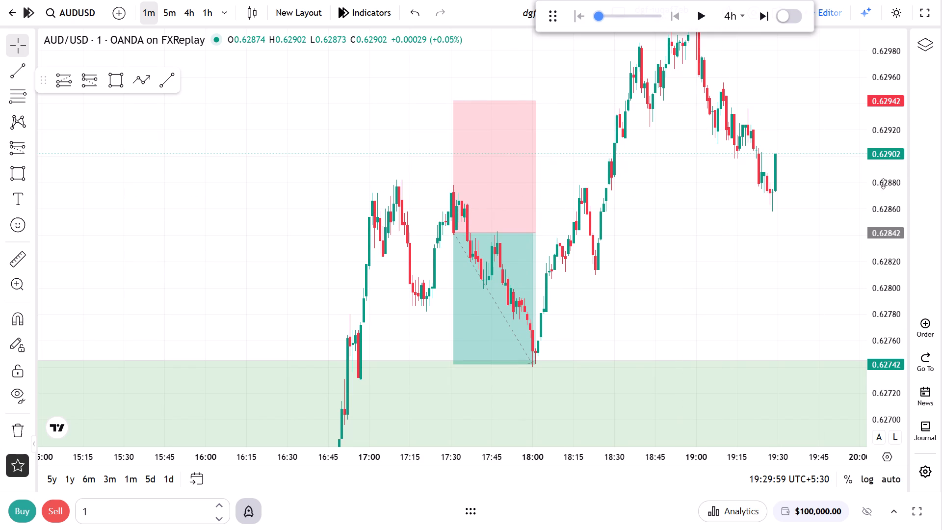
pyautogui.moveTo(890, 166); pyautogui.dragTo(875, 221)
pyautogui.moveTo(664, 196); pyautogui.dragTo(607, 189)
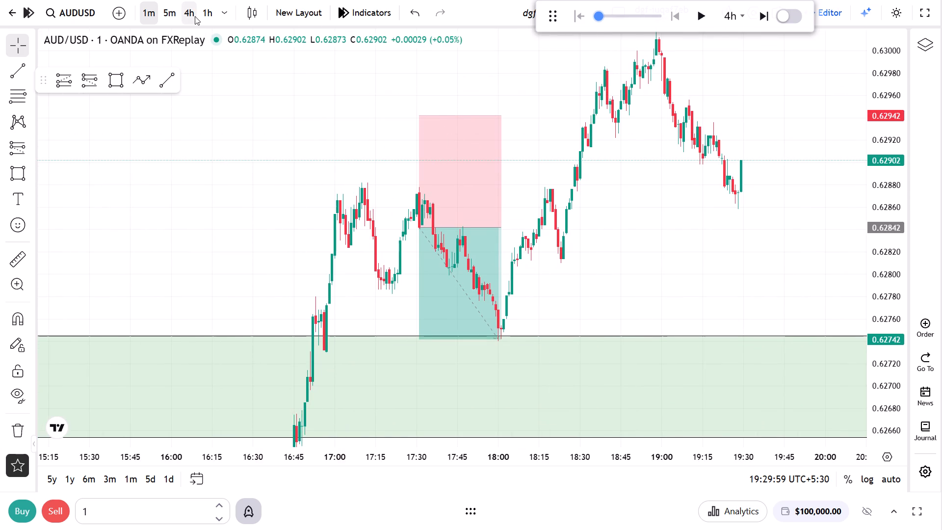
pyautogui.click(195, 16)
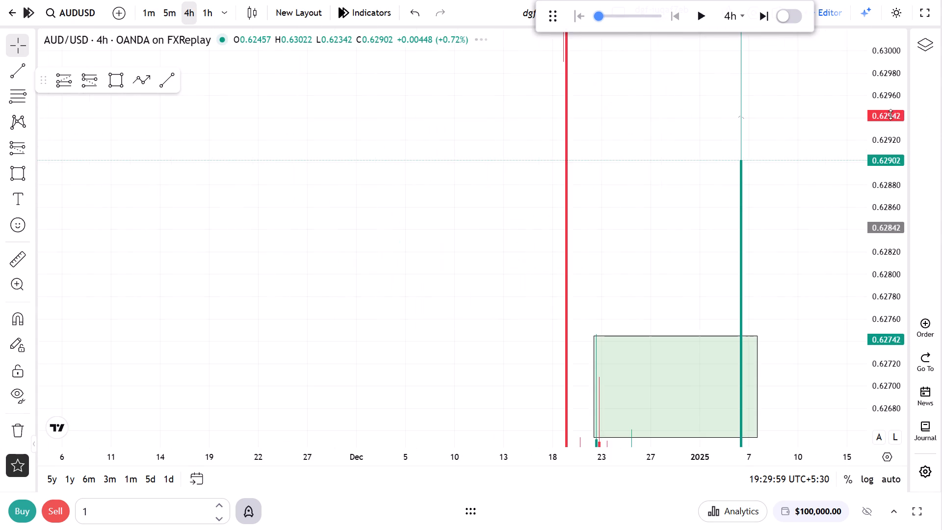
# Play the replay forward on the 4h chart and pause it at 11:29:59 on 8 January 2025.
pyautogui.moveTo(890, 114); pyautogui.dragTo(871, 438)
pyautogui.moveTo(841, 326); pyautogui.dragTo(843, 315)
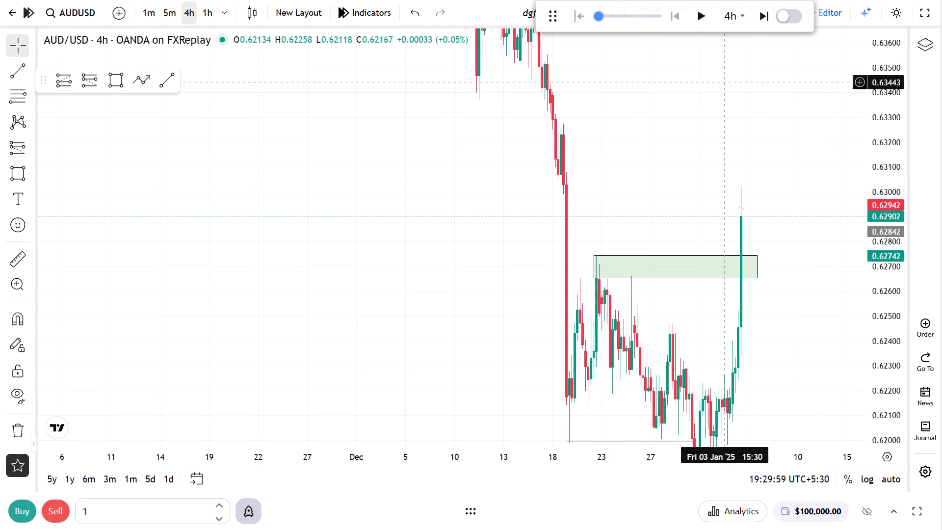
pyautogui.click(703, 24)
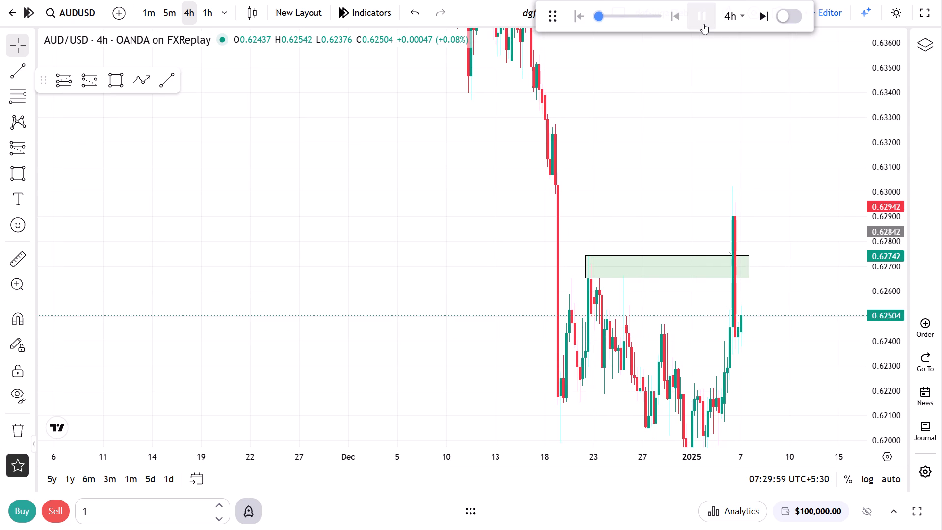
pyautogui.moveTo(706, 176); pyautogui.dragTo(656, 137)
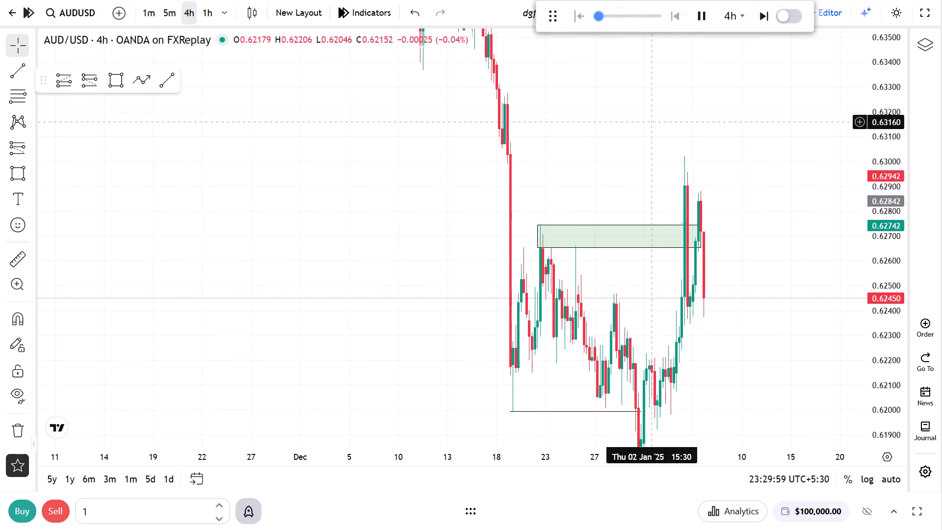
pyautogui.moveTo(759, 252); pyautogui.dragTo(729, 93)
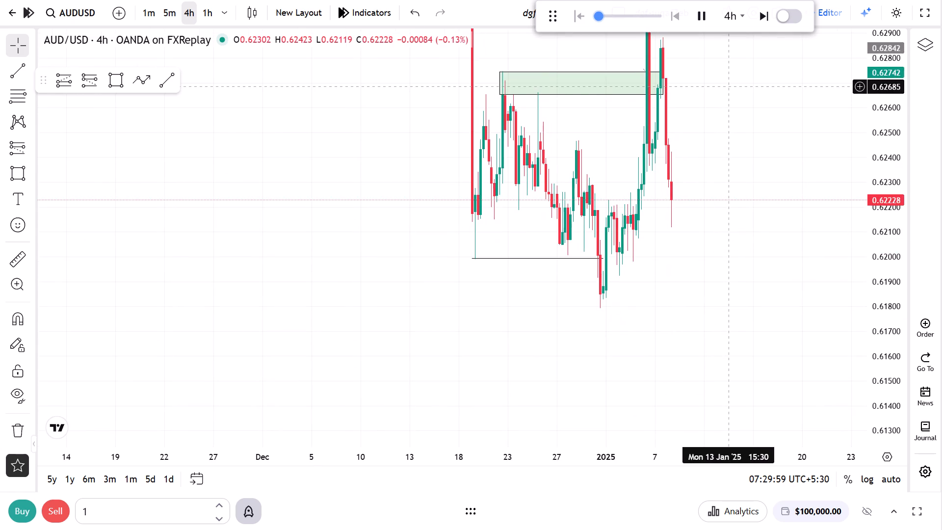
pyautogui.click(705, 9)
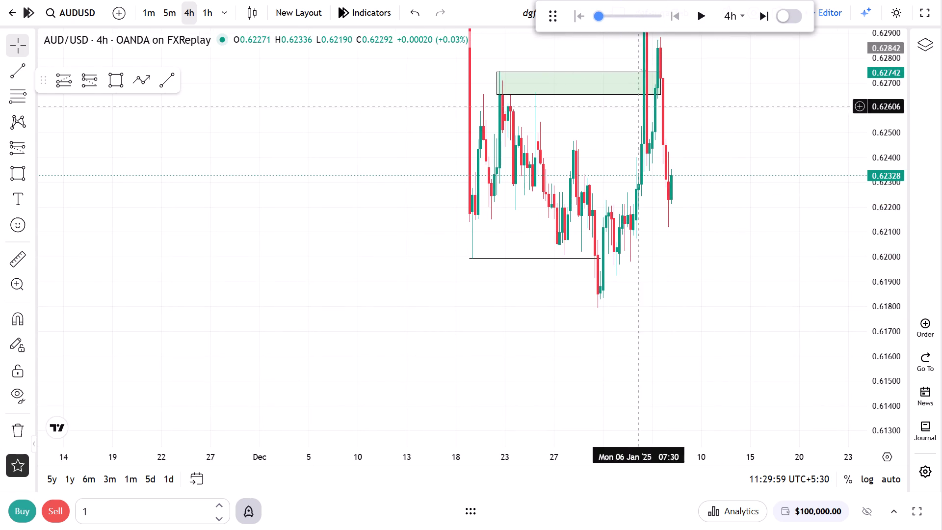
# Draw a rectangle zone from about 0.62171 down to about 0.6200, spanning 18 December 2024 to 13 January 2025.
pyautogui.click(117, 80)
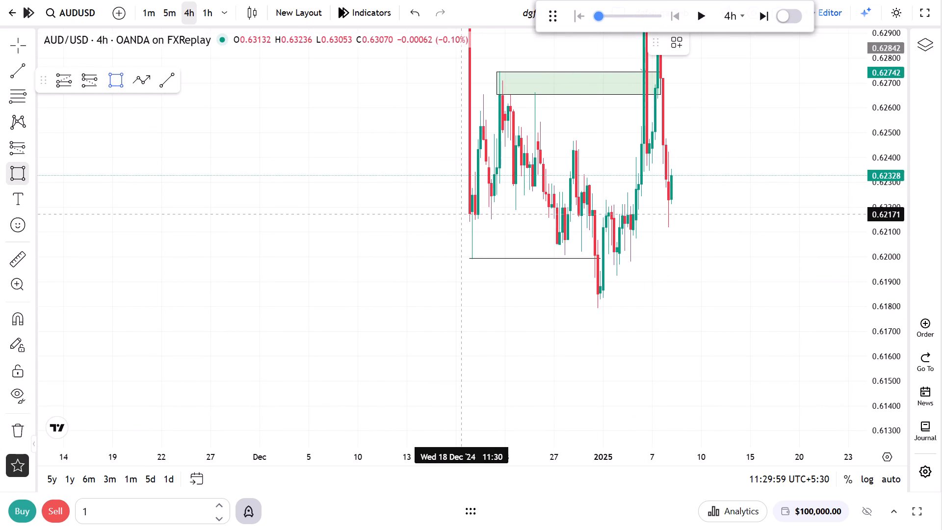
pyautogui.click(462, 214)
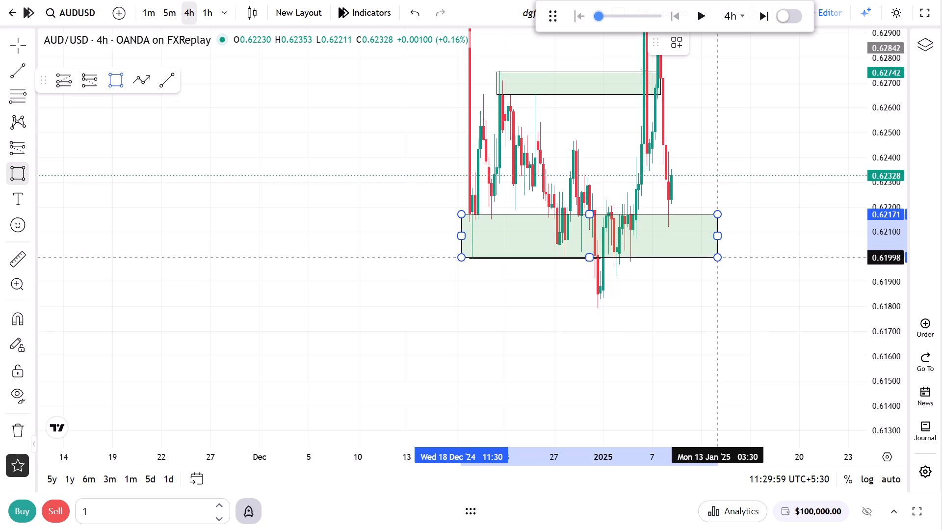
pyautogui.click(718, 258)
pyautogui.click(680, 274)
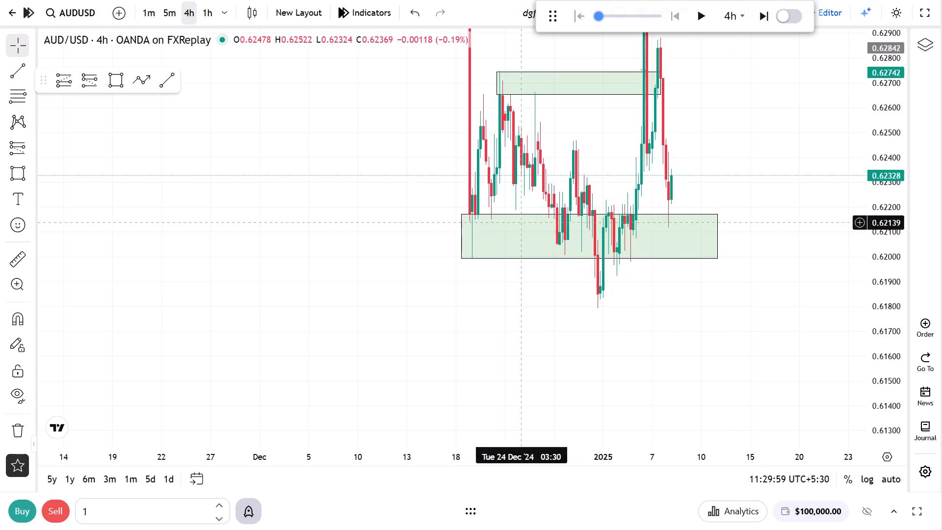
# Switch the AUD/USD chart to the 1m timeframe.
pyautogui.click(150, 14)
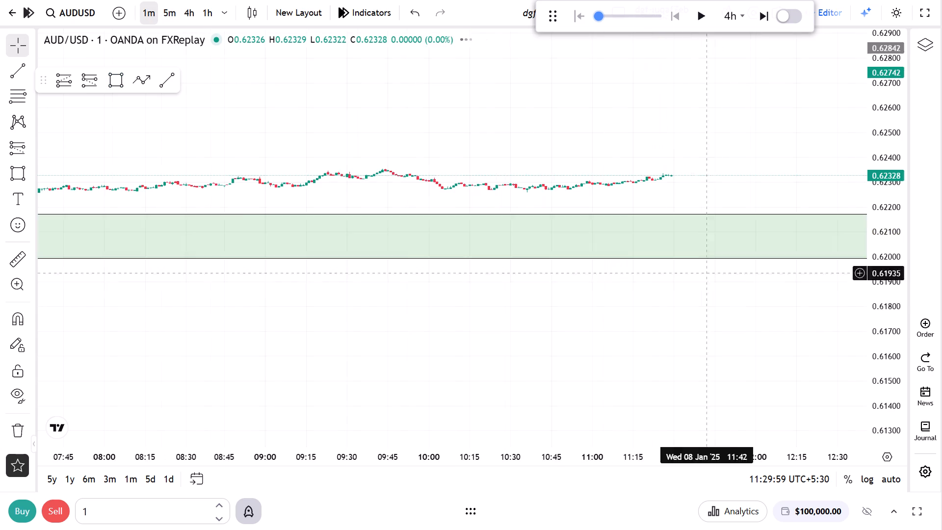
# Place a long position drawing with entry at about 0.62235 near 07:33 on 8 January 2025, above the new green zone.
pyautogui.scroll(-17, 627, 323)
pyautogui.moveTo(692, 317); pyautogui.dragTo(782, 408)
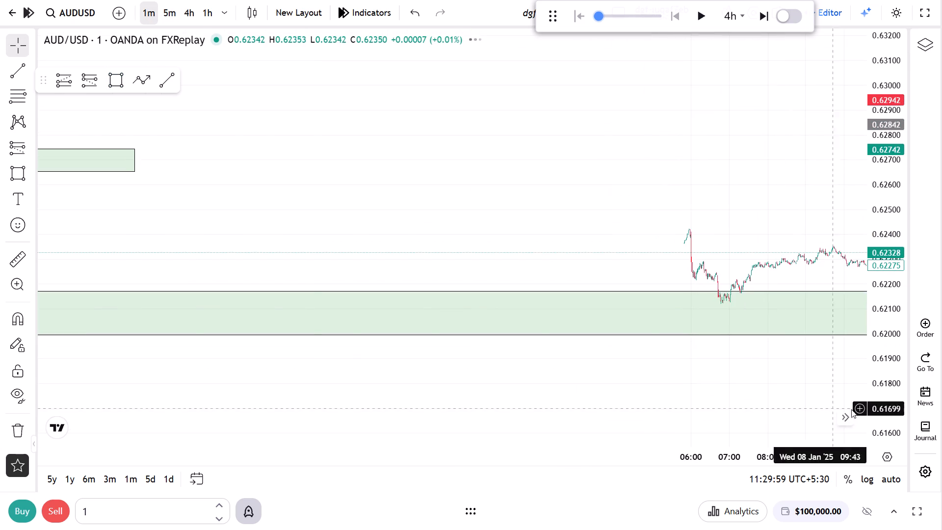
pyautogui.moveTo(864, 413); pyautogui.dragTo(877, 277)
pyautogui.moveTo(881, 212); pyautogui.dragTo(870, 240)
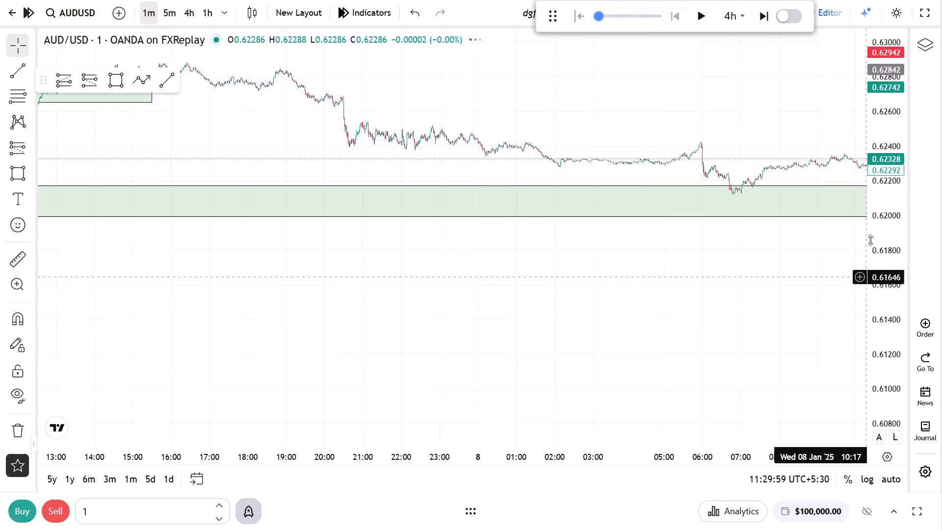
pyautogui.moveTo(870, 240); pyautogui.dragTo(870, 155)
pyautogui.moveTo(809, 250); pyautogui.dragTo(689, 358)
pyautogui.moveTo(883, 385); pyautogui.dragTo(879, 186)
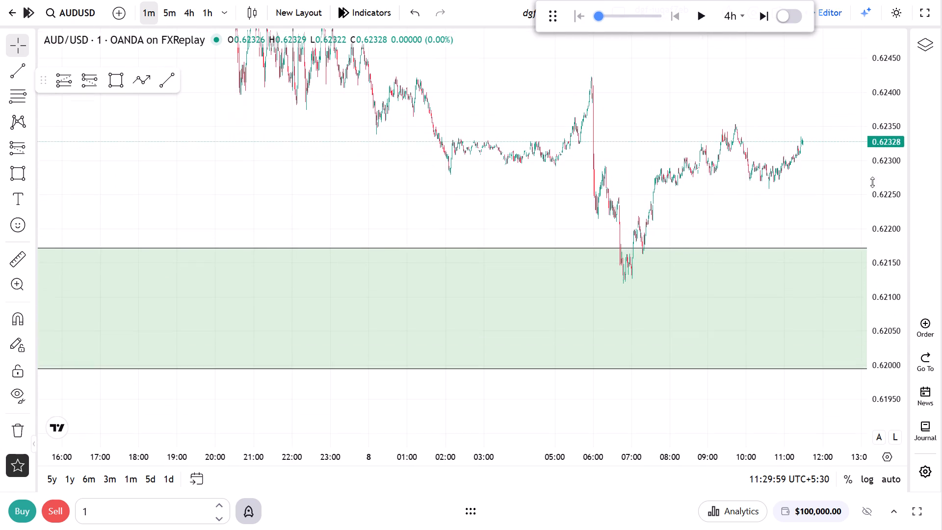
pyautogui.moveTo(678, 212); pyautogui.dragTo(723, 306)
pyautogui.scroll(7, 724, 306)
pyautogui.moveTo(585, 277); pyautogui.dragTo(667, 300)
pyautogui.scroll(6, 670, 298)
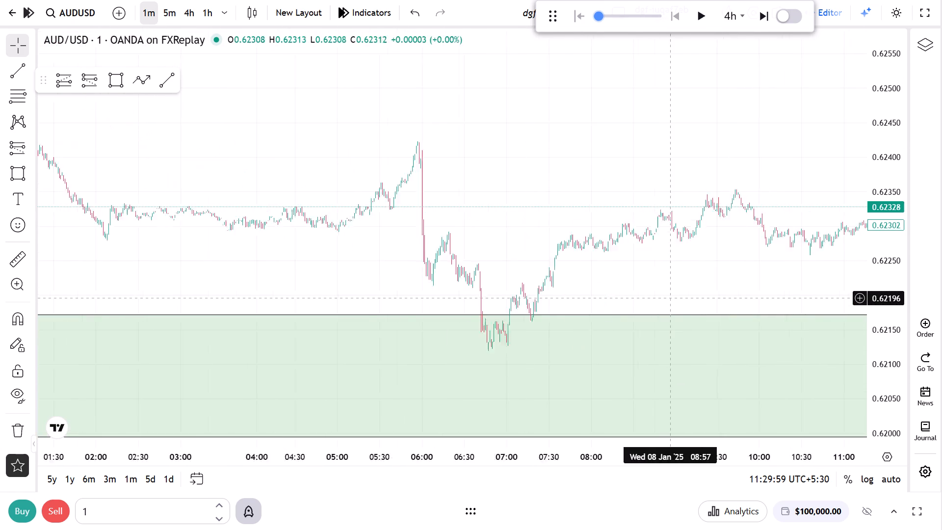
pyautogui.moveTo(602, 276); pyautogui.dragTo(742, 257)
pyautogui.moveTo(899, 372); pyautogui.dragTo(862, 202)
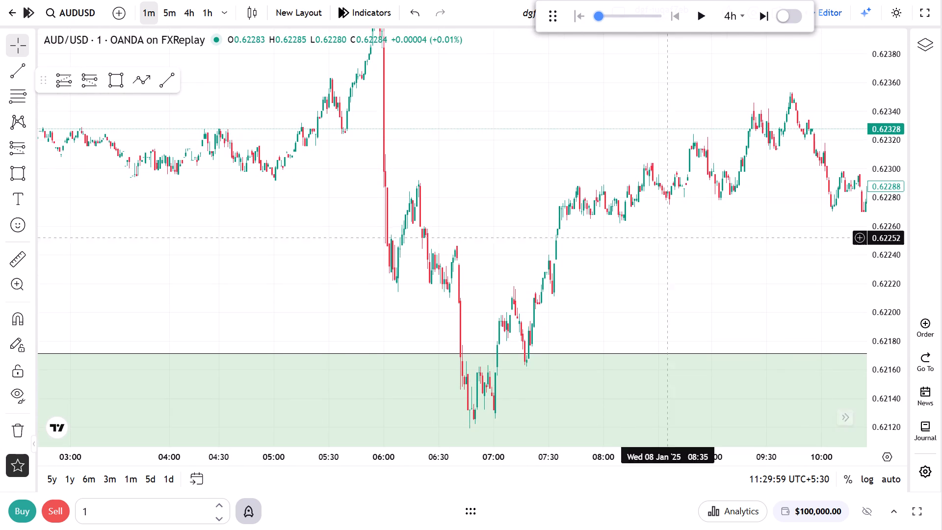
pyautogui.moveTo(647, 245); pyautogui.dragTo(829, 144)
pyautogui.scroll(6, 609, 253)
pyautogui.scroll(2, 484, 246)
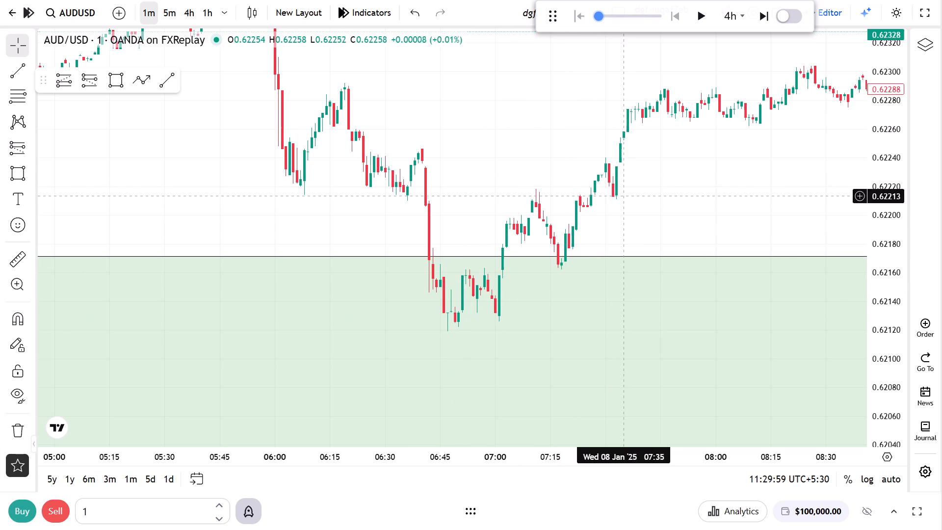
pyautogui.click(64, 86)
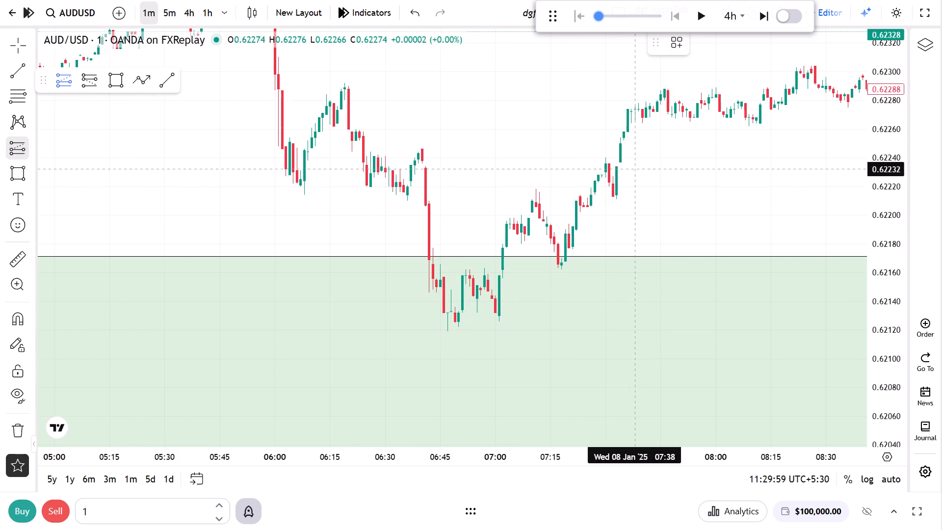
pyautogui.click(617, 166)
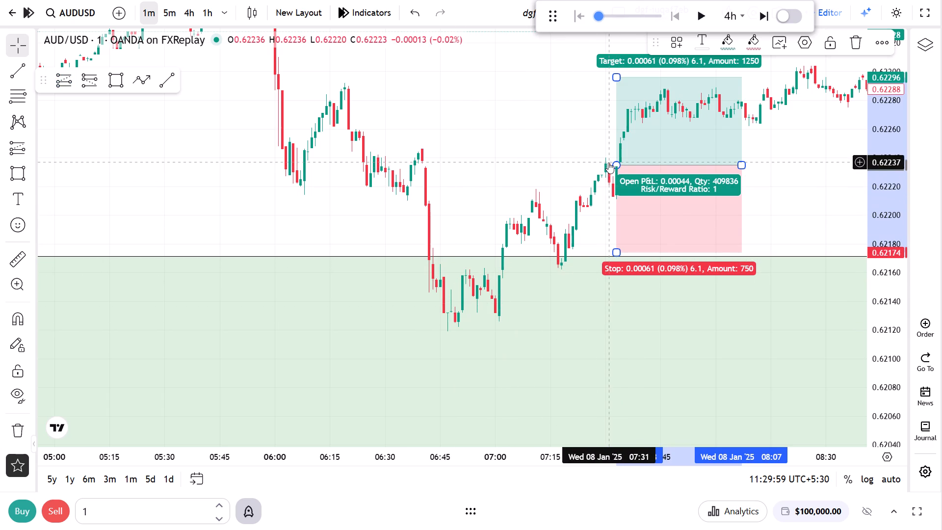
# Lower the long position's stop level to about 0.62135, inside the green zone.
pyautogui.moveTo(618, 251); pyautogui.dragTo(616, 295)
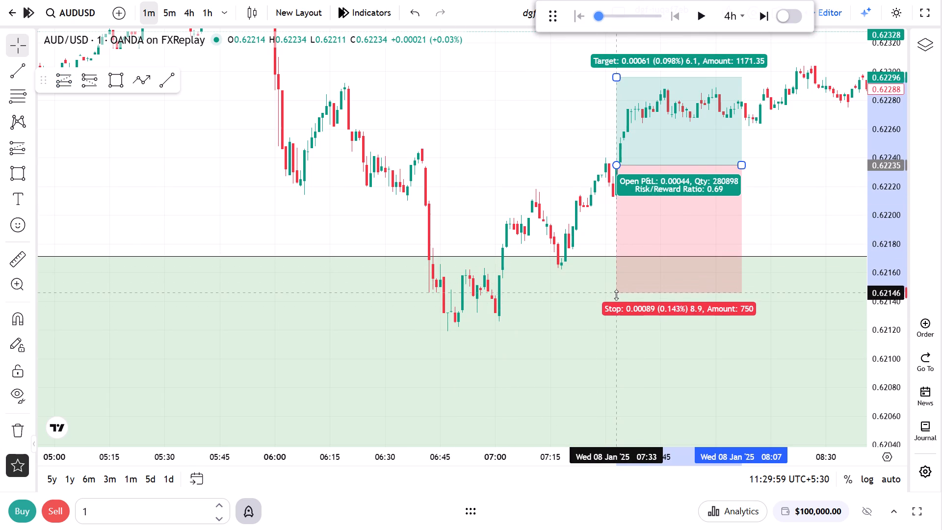
pyautogui.moveTo(616, 295); pyautogui.dragTo(617, 307)
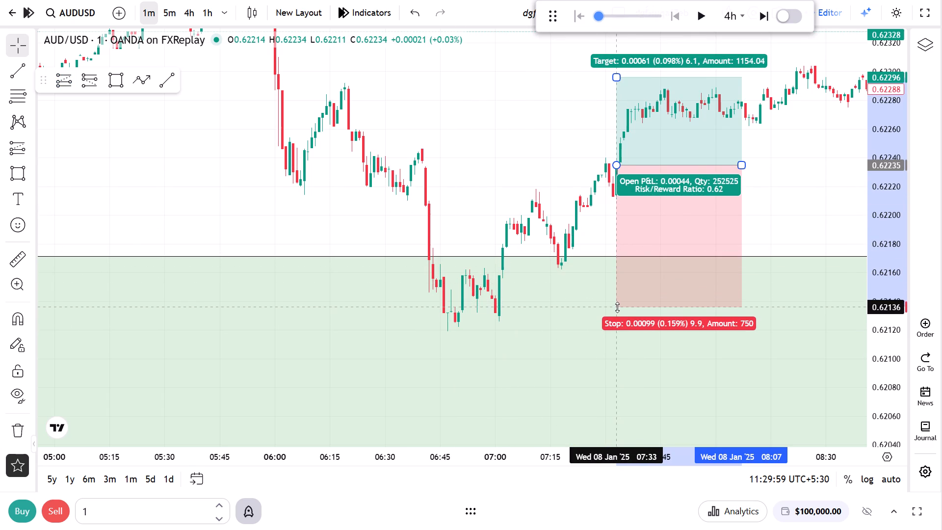
pyautogui.moveTo(617, 307); pyautogui.dragTo(617, 308)
# Raise the long position's target level to about 0.62336, for a risk/reward ratio of about 1.01.
pyautogui.moveTo(549, 136); pyautogui.dragTo(438, 287)
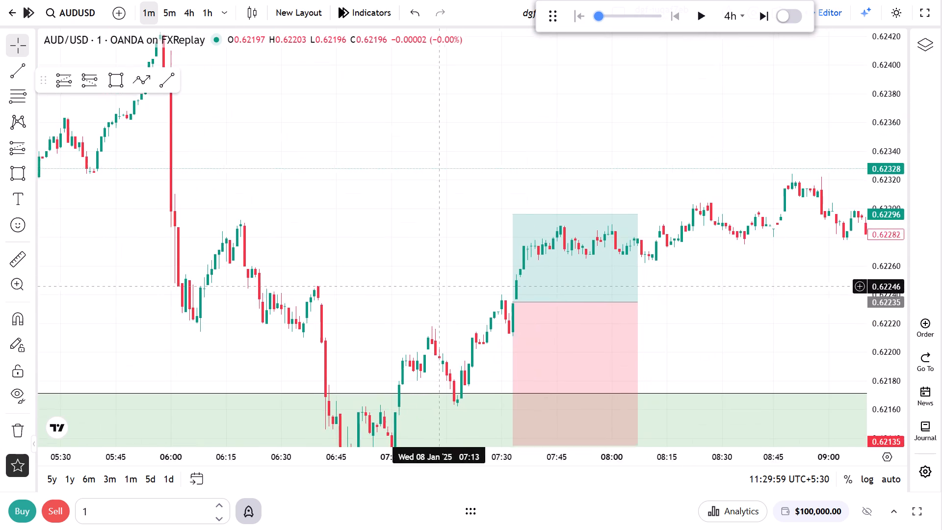
pyautogui.moveTo(510, 215); pyautogui.dragTo(517, 172)
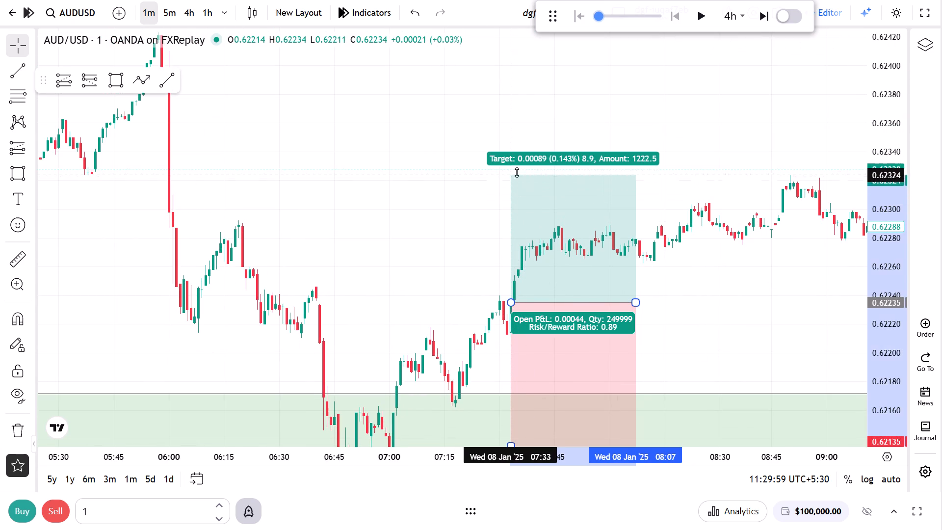
pyautogui.moveTo(517, 172); pyautogui.dragTo(523, 155)
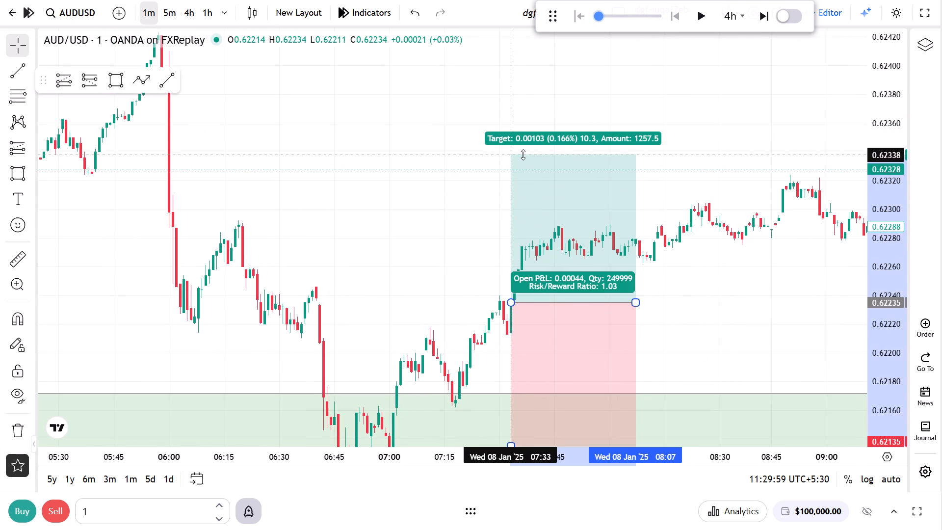
pyautogui.moveTo(523, 155); pyautogui.dragTo(523, 157)
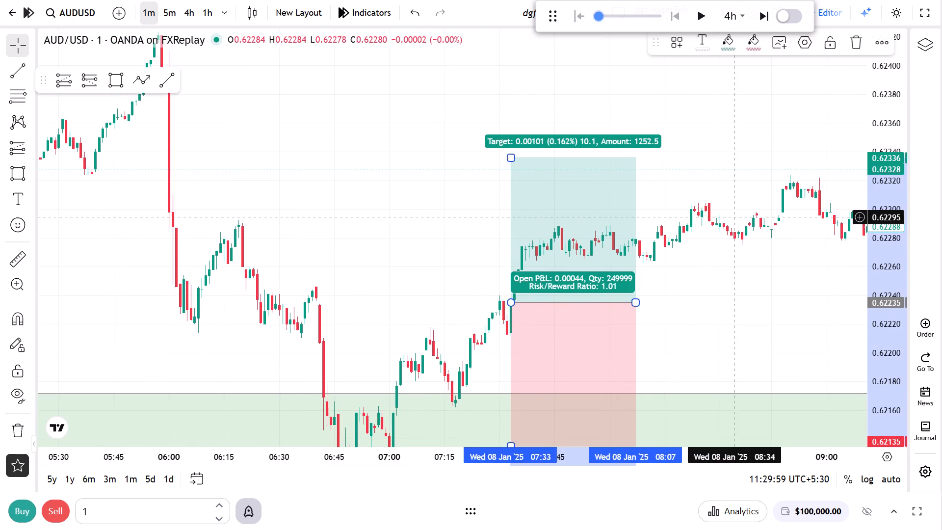
# Shift the whole long position slightly so its entry sits at about 0.62238 at 07:34 on 8 January 2025.
pyautogui.moveTo(734, 217); pyautogui.dragTo(599, 218)
pyautogui.moveTo(469, 302); pyautogui.dragTo(473, 302)
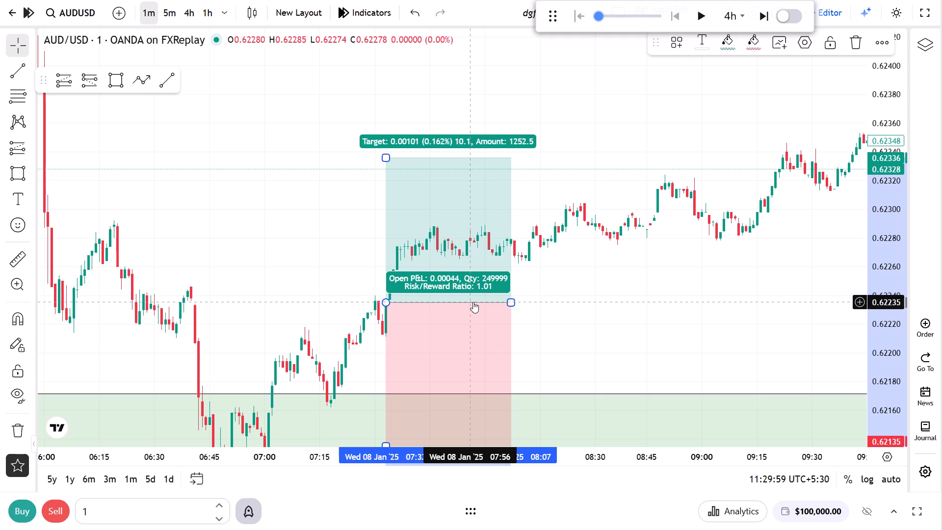
pyautogui.moveTo(473, 302); pyautogui.dragTo(474, 297)
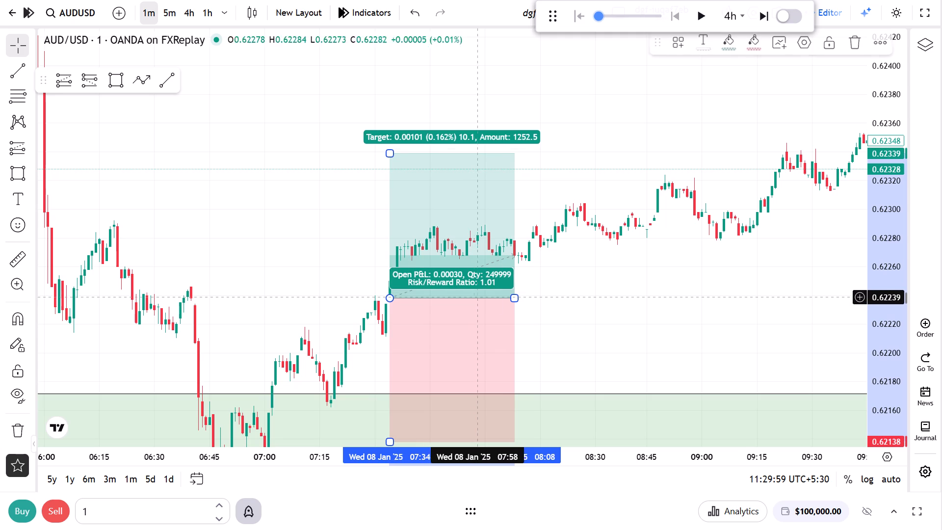
# Extend the long position's end time to about 09:23, where price reaches the target level.
pyautogui.moveTo(514, 295); pyautogui.dragTo(741, 298)
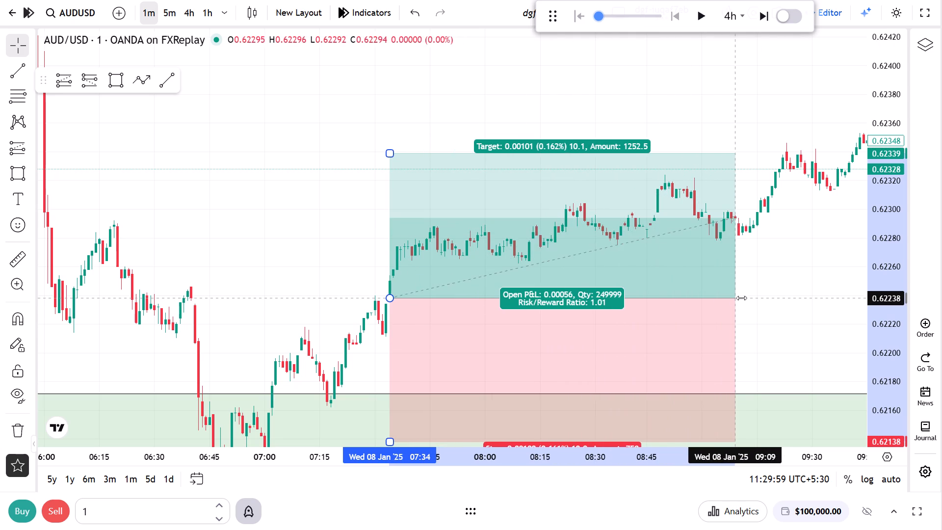
pyautogui.moveTo(741, 298); pyautogui.dragTo(788, 291)
# Switch the AUD/USD chart to the 4h timeframe.
pyautogui.moveTo(816, 269); pyautogui.dragTo(734, 262)
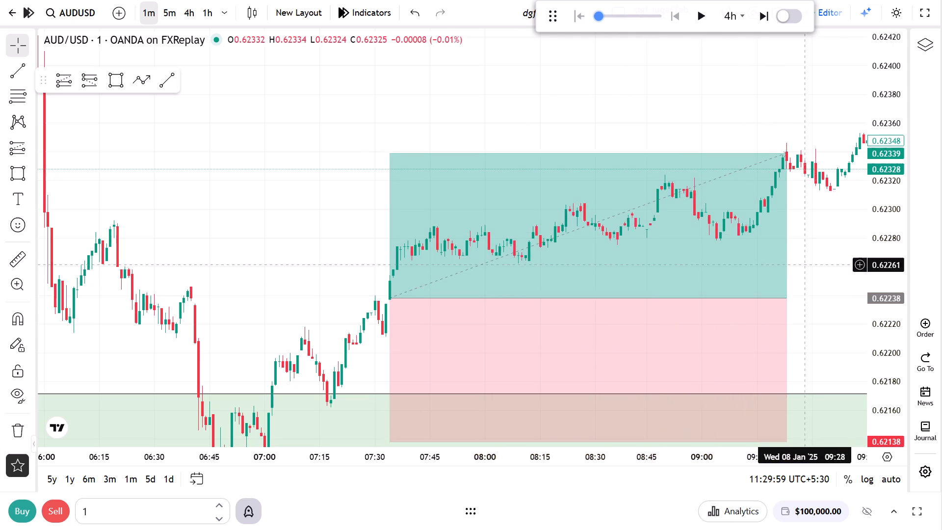
pyautogui.moveTo(734, 262); pyautogui.dragTo(522, 239)
pyautogui.scroll(-6, 636, 309)
pyautogui.moveTo(796, 264); pyautogui.dragTo(447, 242)
pyautogui.scroll(-5, 447, 242)
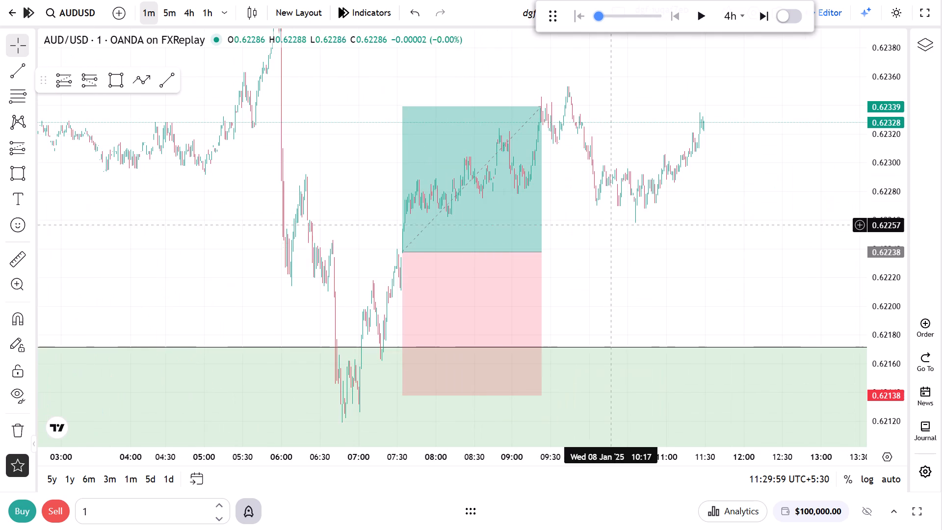
pyautogui.click(192, 15)
# Shorten the lower green rectangle zone so it ends around 9 January 2025, just past the latest candle.
pyautogui.moveTo(880, 151); pyautogui.dragTo(915, 420)
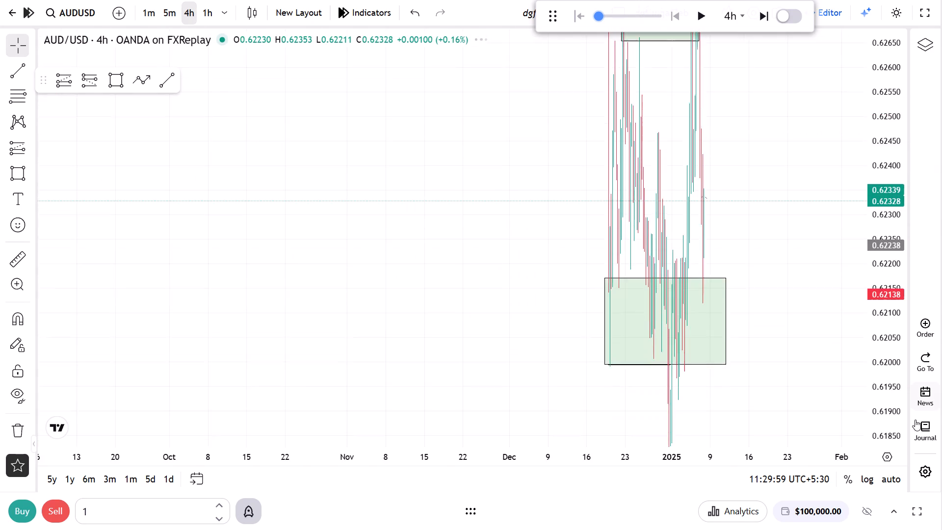
pyautogui.moveTo(915, 420); pyautogui.dragTo(915, 420)
pyautogui.scroll(13, 819, 397)
pyautogui.moveTo(590, 245); pyautogui.dragTo(792, 268)
pyautogui.moveTo(741, 266); pyautogui.dragTo(762, 327)
pyautogui.moveTo(683, 373); pyautogui.dragTo(681, 372)
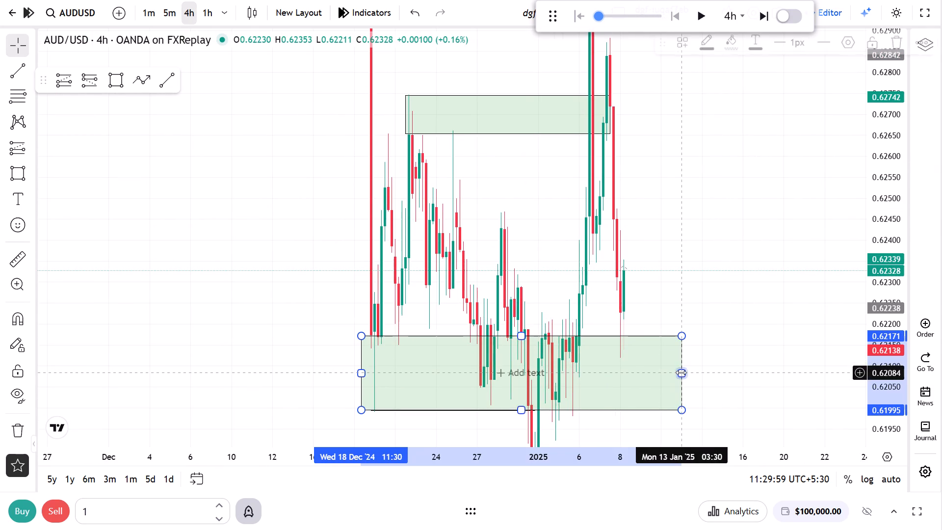
pyautogui.moveTo(681, 372); pyautogui.dragTo(648, 361)
pyautogui.click(733, 311)
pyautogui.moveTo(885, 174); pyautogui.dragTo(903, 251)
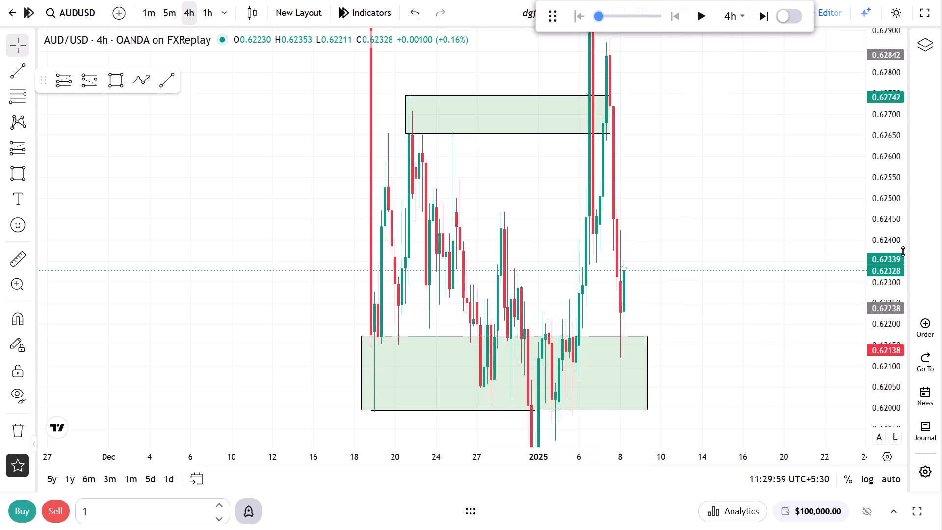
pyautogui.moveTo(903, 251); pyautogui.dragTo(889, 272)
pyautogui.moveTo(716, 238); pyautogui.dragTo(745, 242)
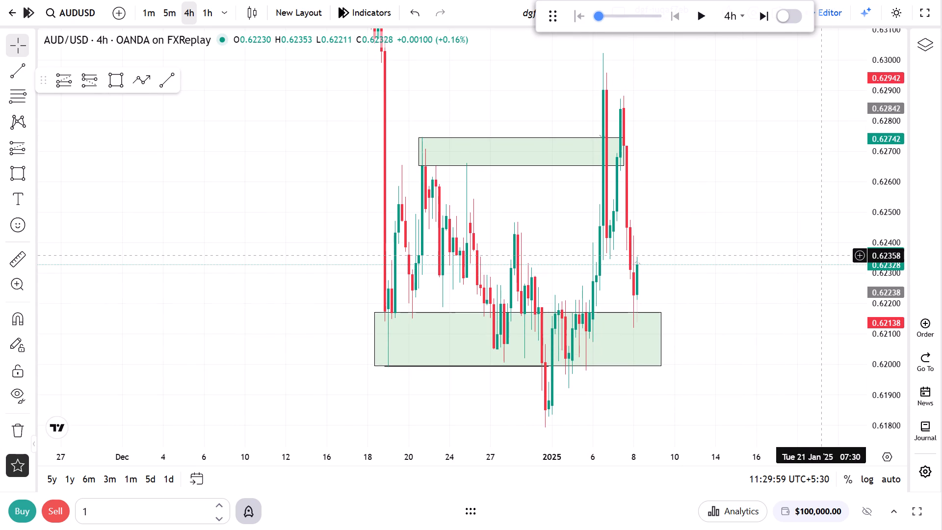
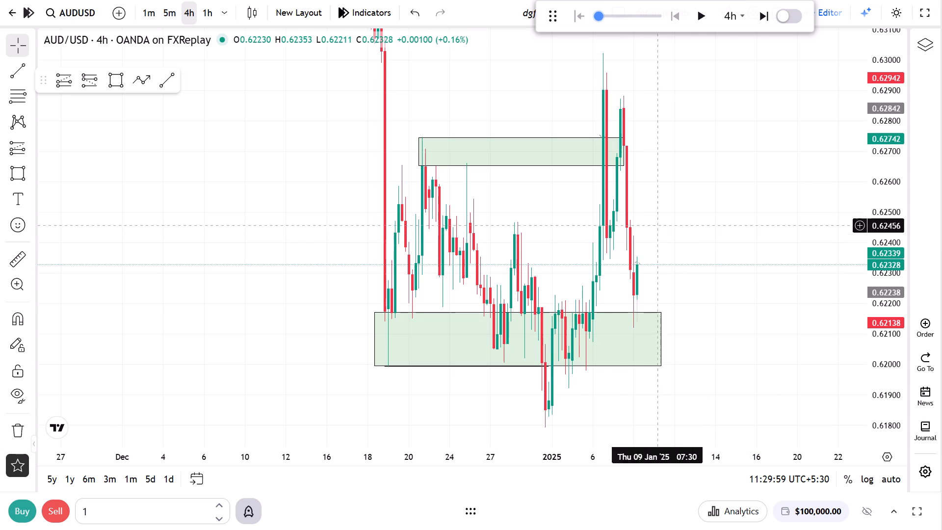
# Run the 4h AUD/USD replay forward and pause it at about 07:30 on 14 January 2025.
pyautogui.click(704, 21)
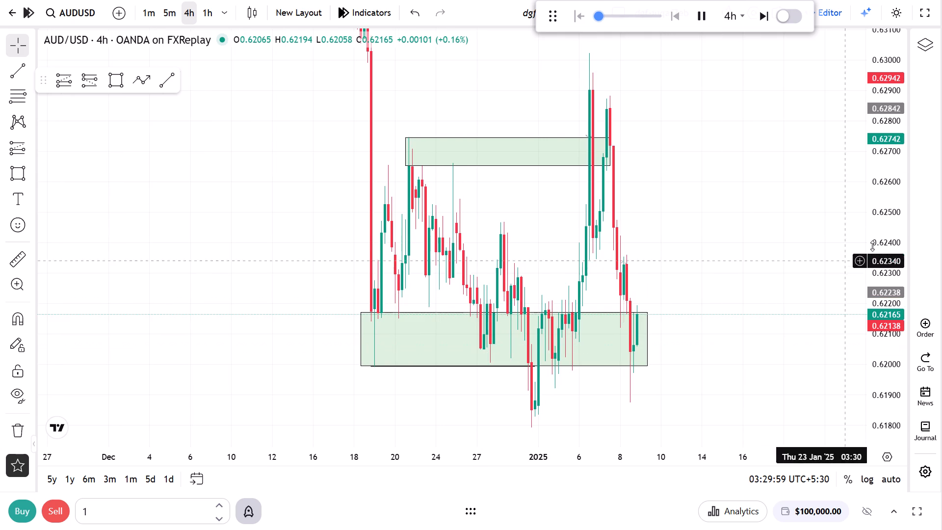
pyautogui.moveTo(903, 221); pyautogui.dragTo(895, 321)
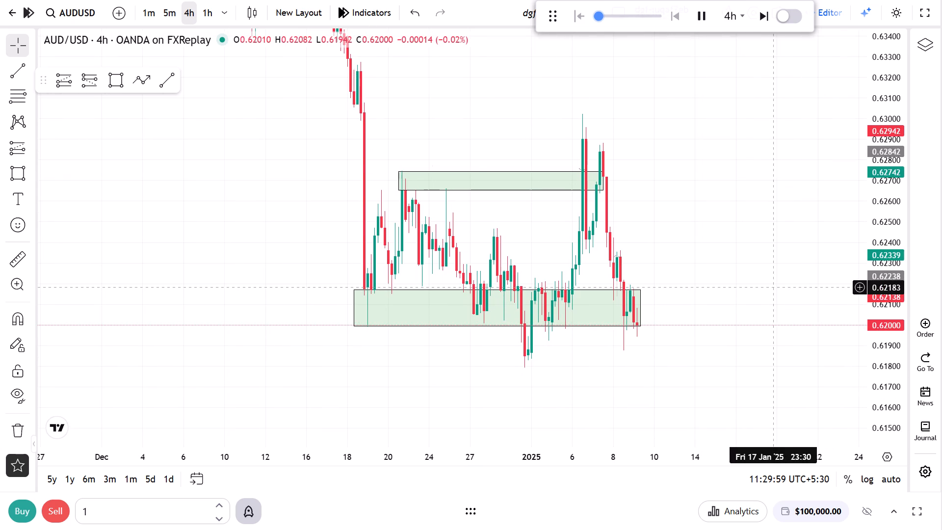
pyautogui.click(771, 287)
pyautogui.scroll(4, 719, 303)
pyautogui.moveTo(659, 300); pyautogui.dragTo(866, 291)
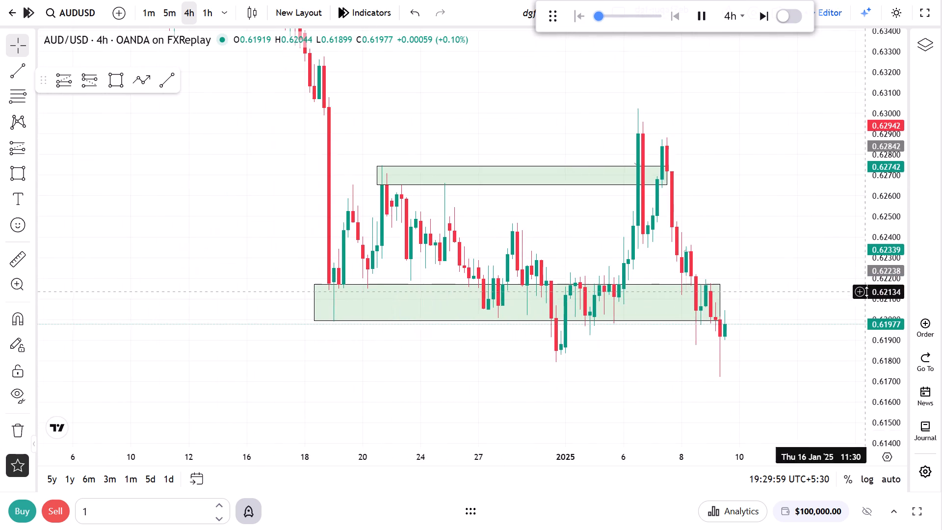
pyautogui.click(774, 294)
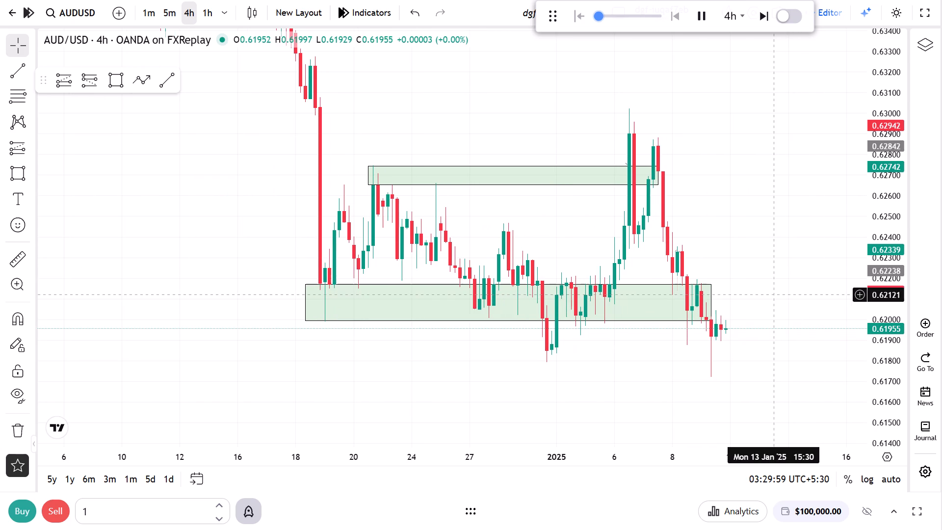
pyautogui.click(773, 294)
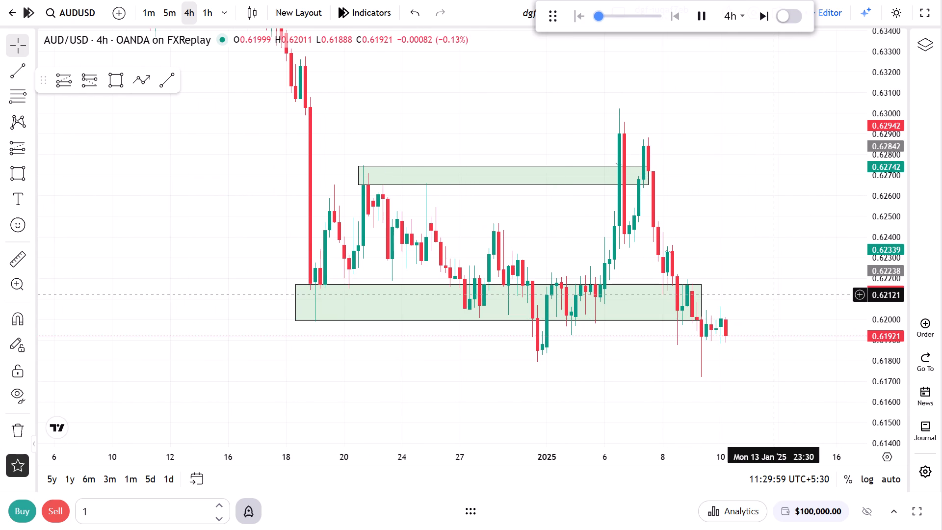
pyautogui.moveTo(880, 353); pyautogui.dragTo(865, 291)
pyautogui.moveTo(770, 292); pyautogui.dragTo(707, 228)
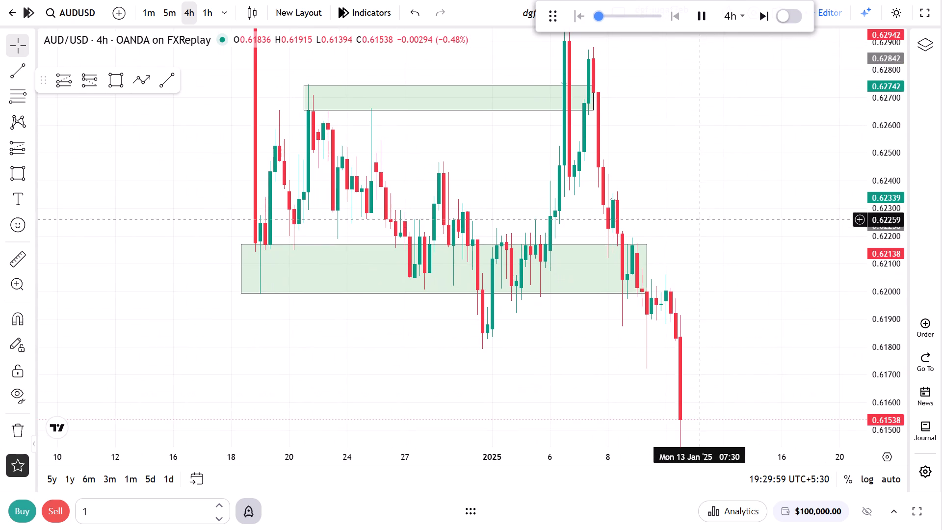
pyautogui.moveTo(709, 303); pyautogui.dragTo(689, 267)
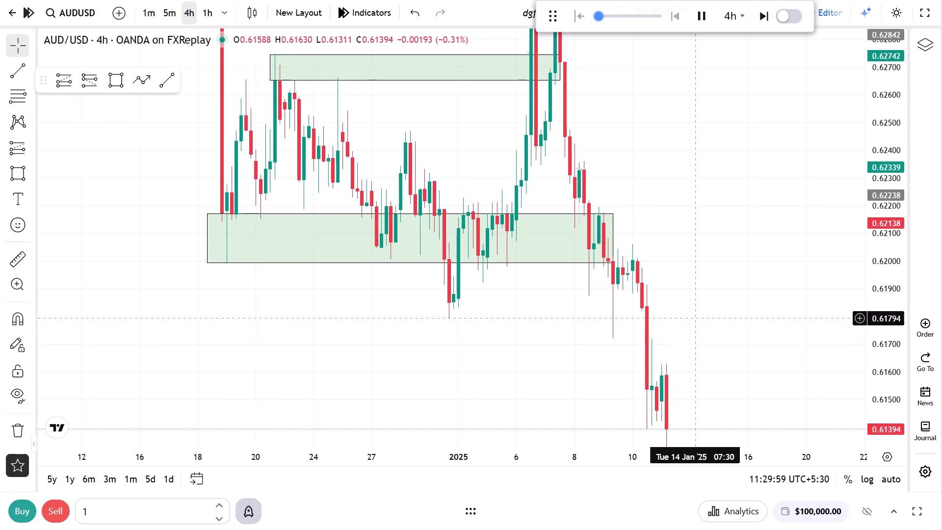
pyautogui.moveTo(693, 318); pyautogui.dragTo(654, 197)
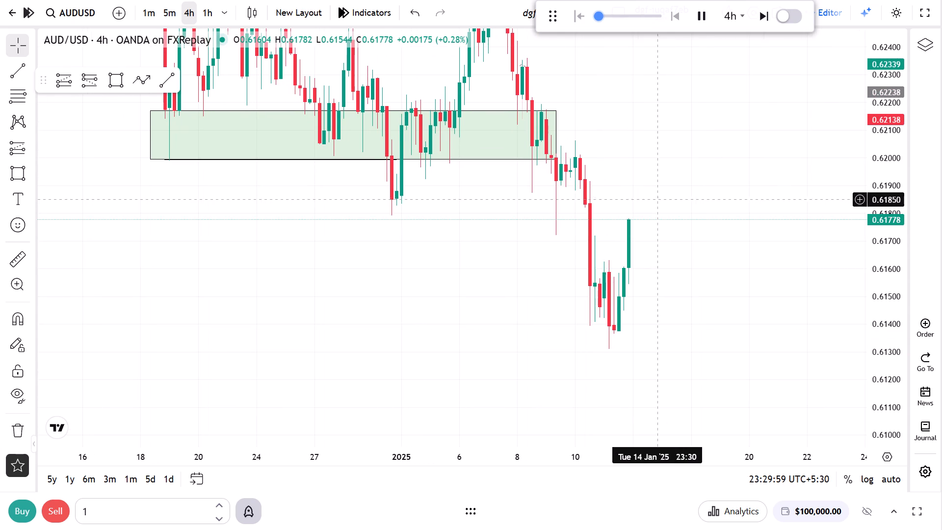
pyautogui.click(697, 9)
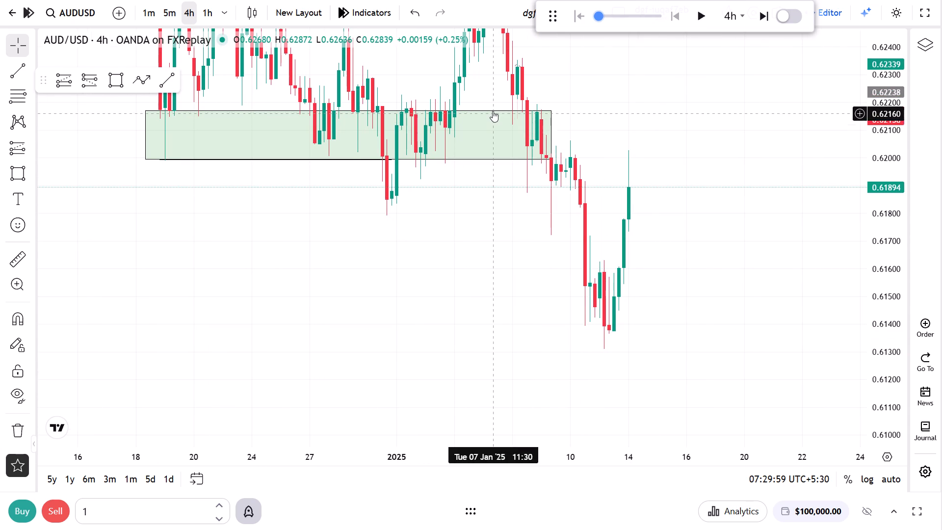
# Reposition and resize the lower green zone to span about 0.61848 to 0.61797, from 31 December 2024 to around 15 January 2025.
pyautogui.moveTo(493, 111); pyautogui.dragTo(692, 199)
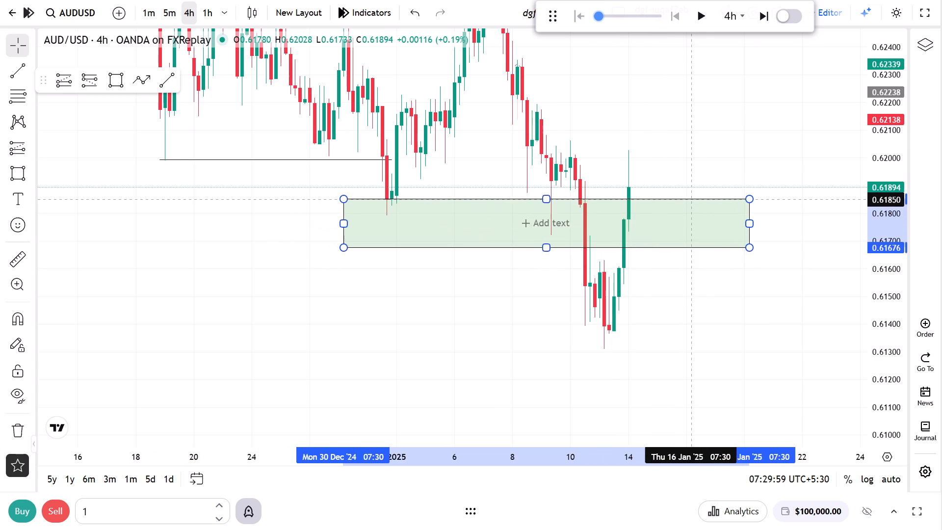
pyautogui.moveTo(692, 199); pyautogui.dragTo(703, 201)
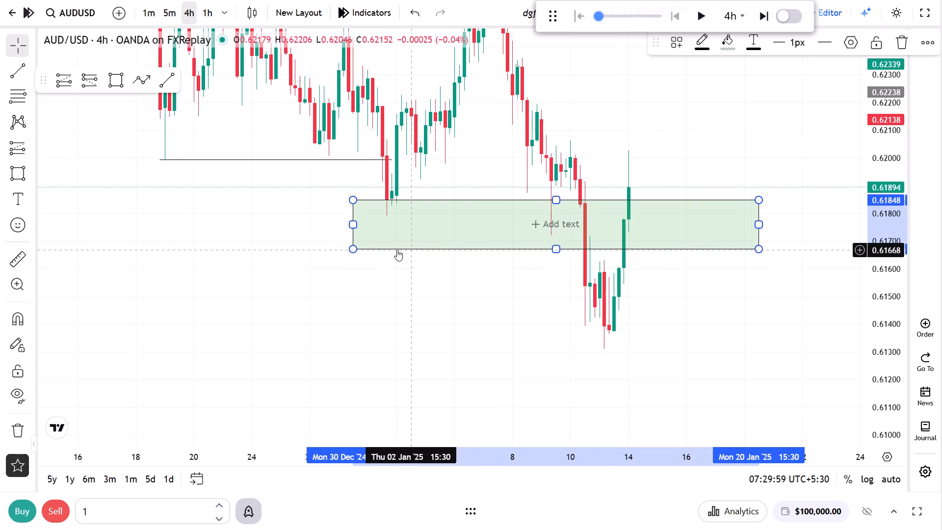
pyautogui.moveTo(353, 253); pyautogui.dragTo(374, 216)
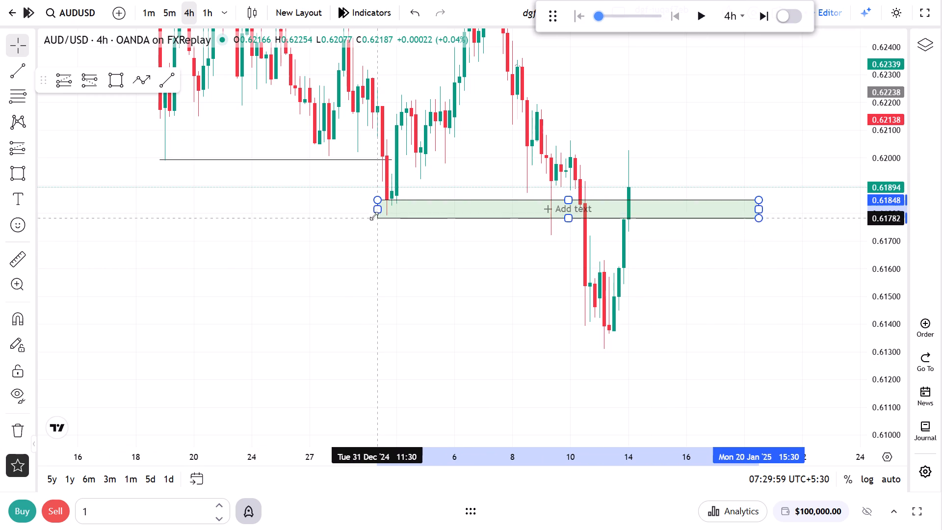
pyautogui.moveTo(374, 216); pyautogui.dragTo(379, 214)
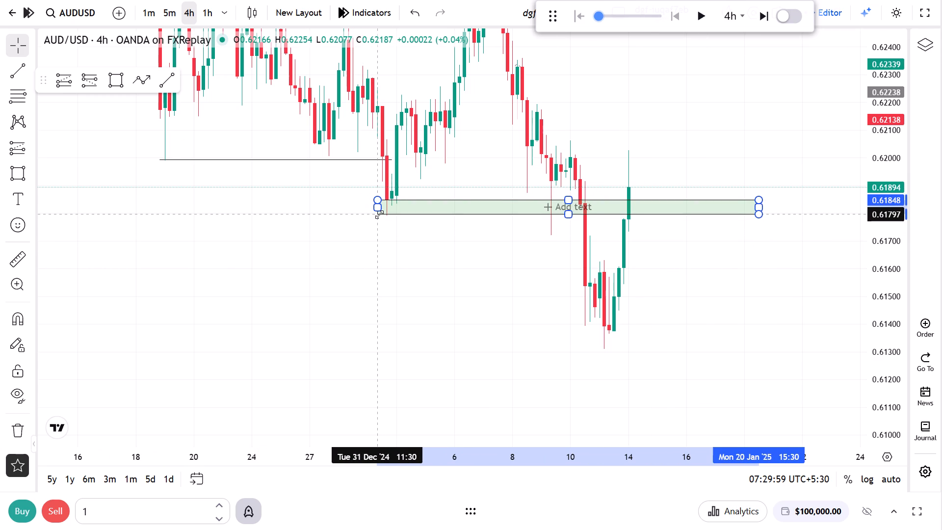
pyautogui.moveTo(379, 214); pyautogui.dragTo(379, 214)
pyautogui.click(451, 230)
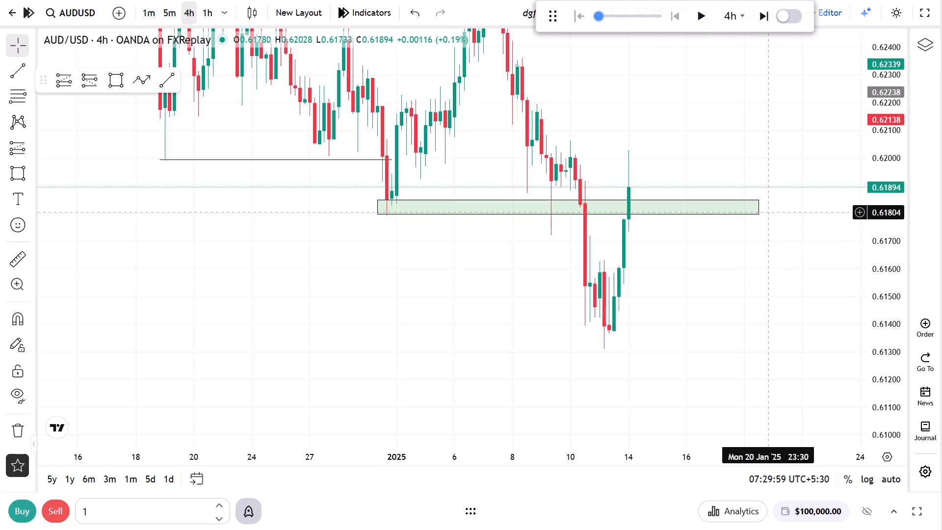
pyautogui.moveTo(763, 208); pyautogui.dragTo(656, 207)
pyautogui.click(641, 241)
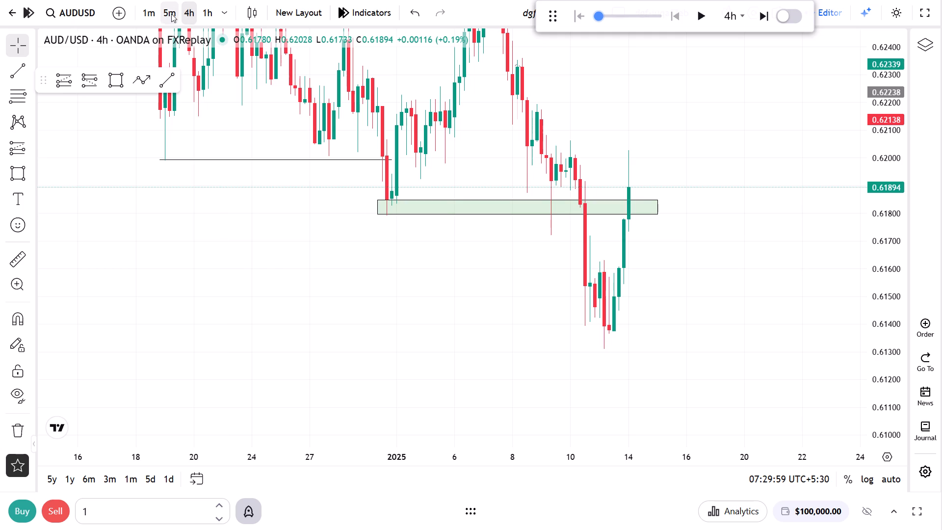
# Switch the AUD/USD chart to the 1m timeframe.
pyautogui.click(150, 13)
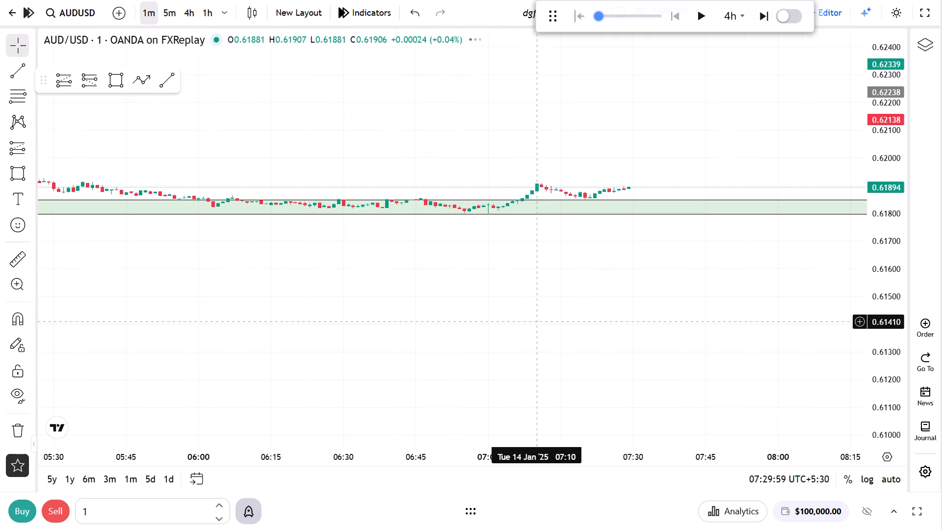
# Examine the 1m price action around the green zone in the early hours of 14 January 2025.
pyautogui.scroll(-8, 504, 361)
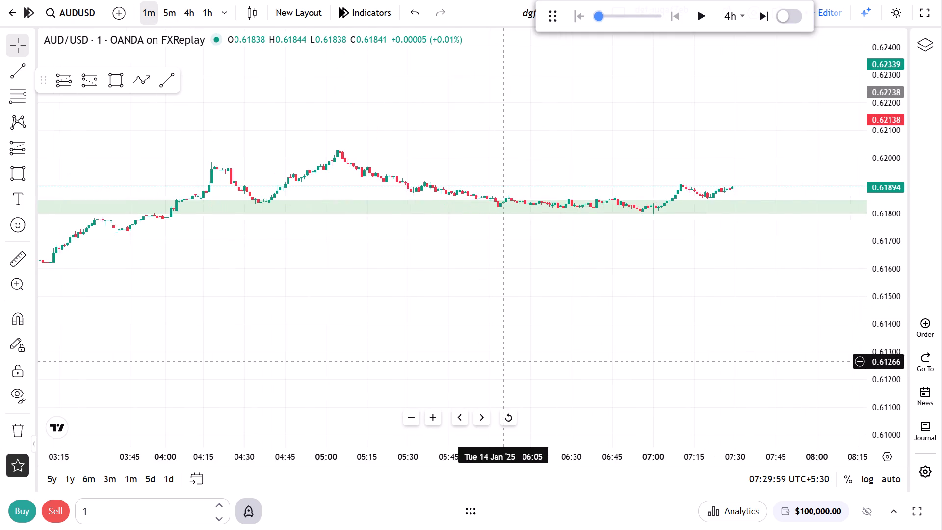
pyautogui.scroll(-8, 504, 361)
pyautogui.moveTo(661, 321); pyautogui.dragTo(680, 374)
pyautogui.moveTo(889, 398); pyautogui.dragTo(928, 322)
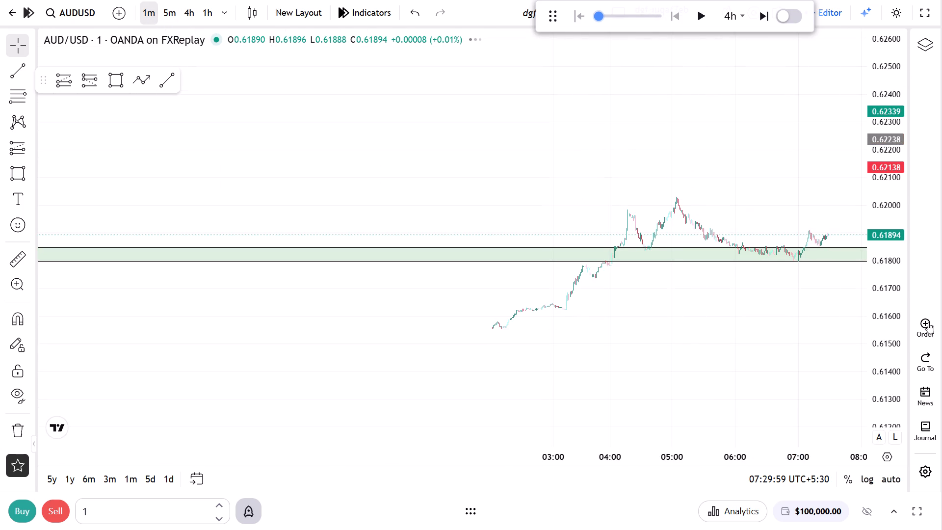
pyautogui.moveTo(928, 322); pyautogui.dragTo(911, 194)
pyautogui.scroll(11, 632, 393)
pyautogui.moveTo(472, 187); pyautogui.dragTo(631, 217)
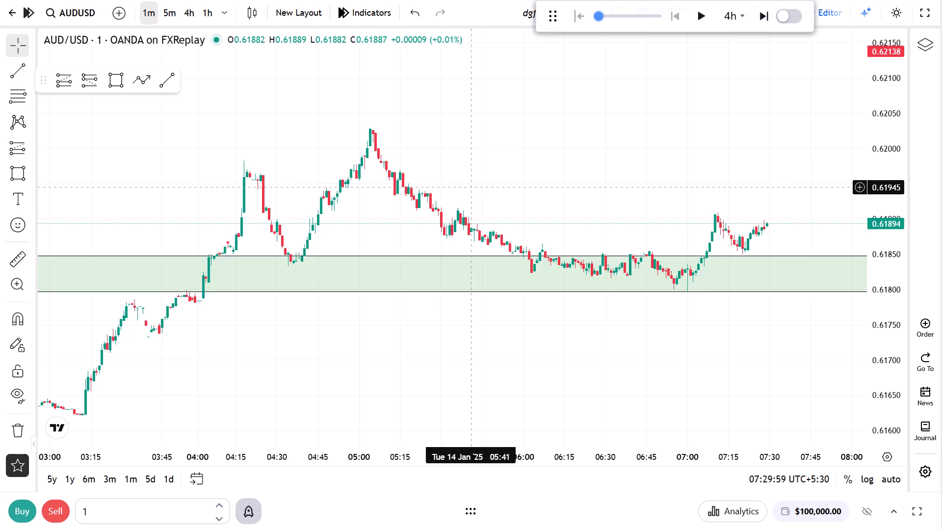
pyautogui.moveTo(631, 217); pyautogui.dragTo(742, 227)
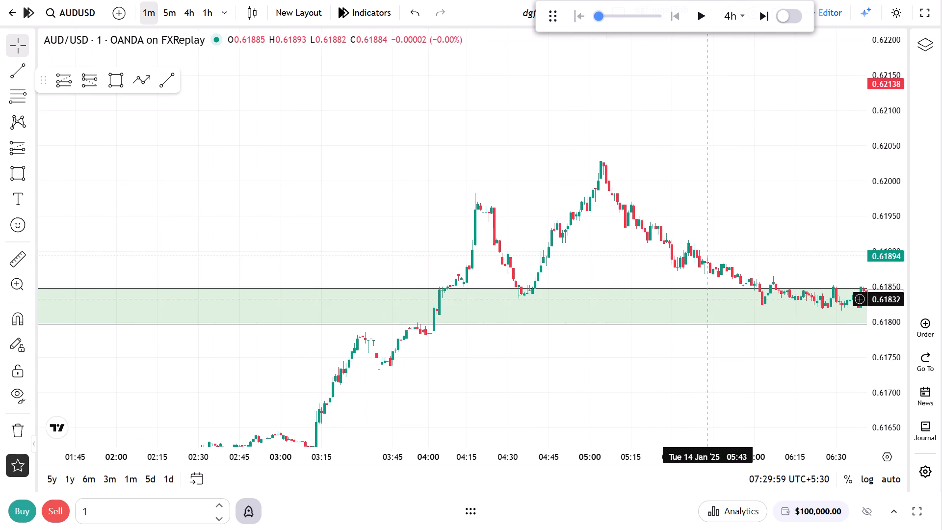
pyautogui.moveTo(721, 258); pyautogui.dragTo(334, 194)
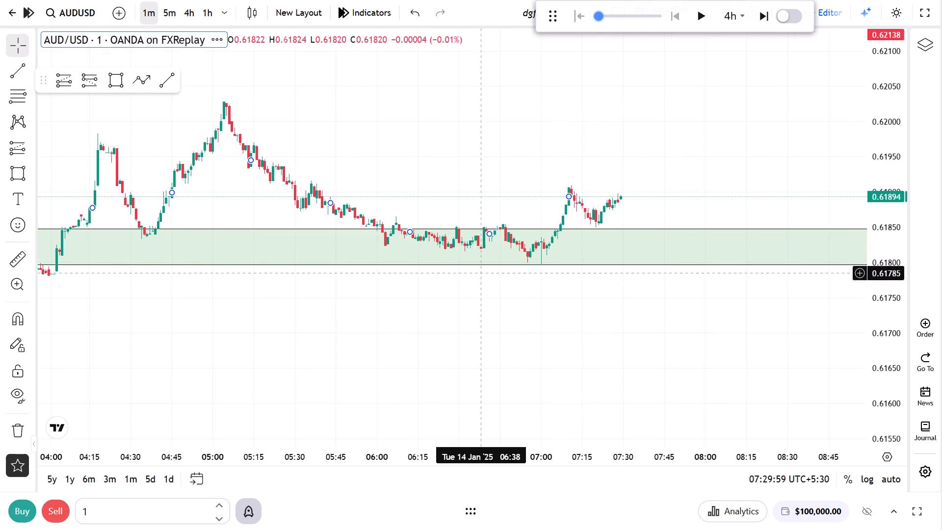
pyautogui.moveTo(895, 401); pyautogui.dragTo(905, 310)
pyautogui.moveTo(478, 174); pyautogui.dragTo(761, 302)
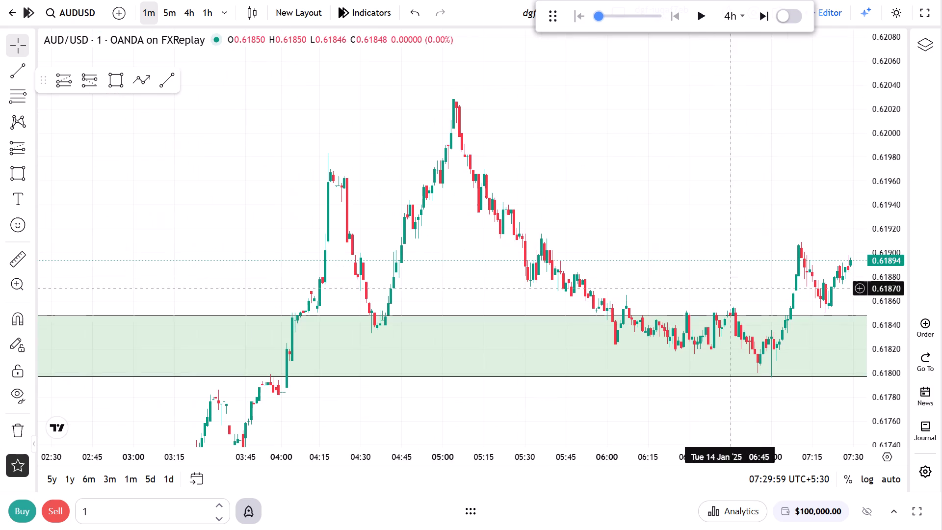
pyautogui.click(615, 245)
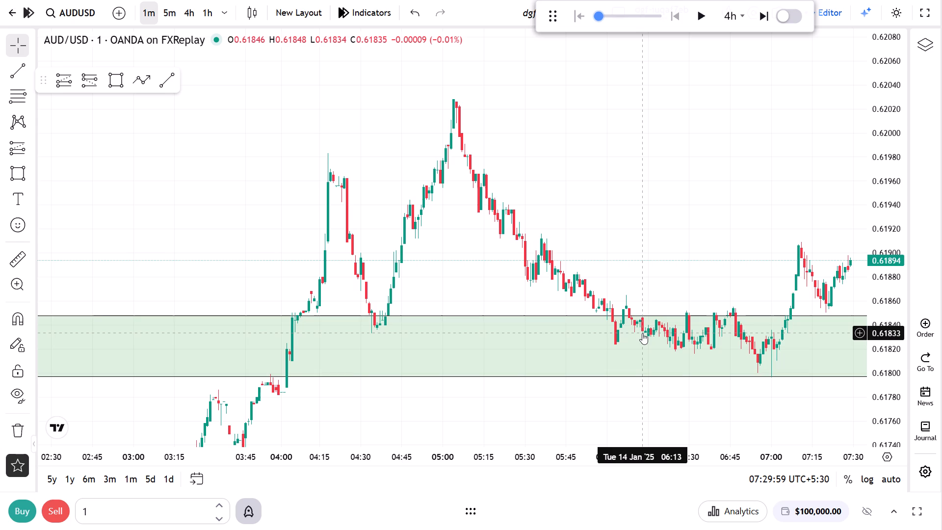
# Place a short position at about 0.61846 at 06:09 on 14 January 2025, with its stop at 0.62046.
pyautogui.click(88, 83)
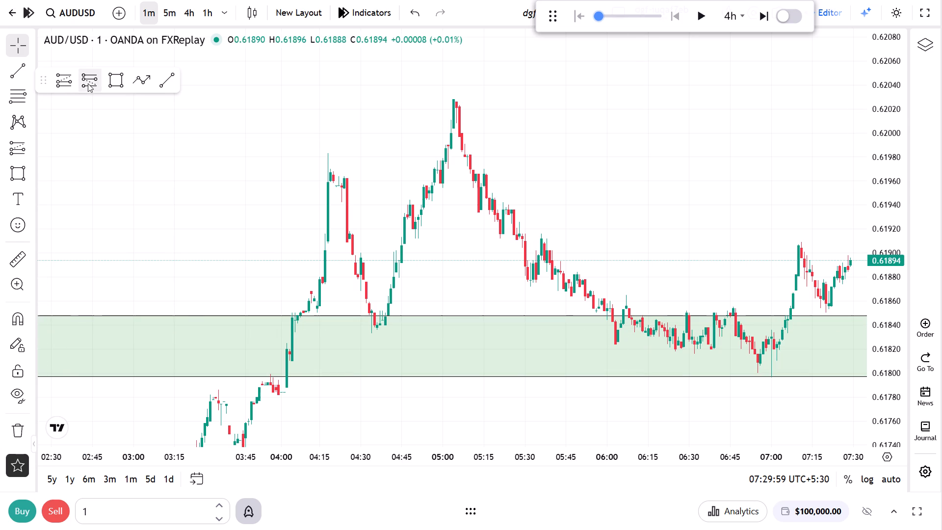
pyautogui.click(632, 318)
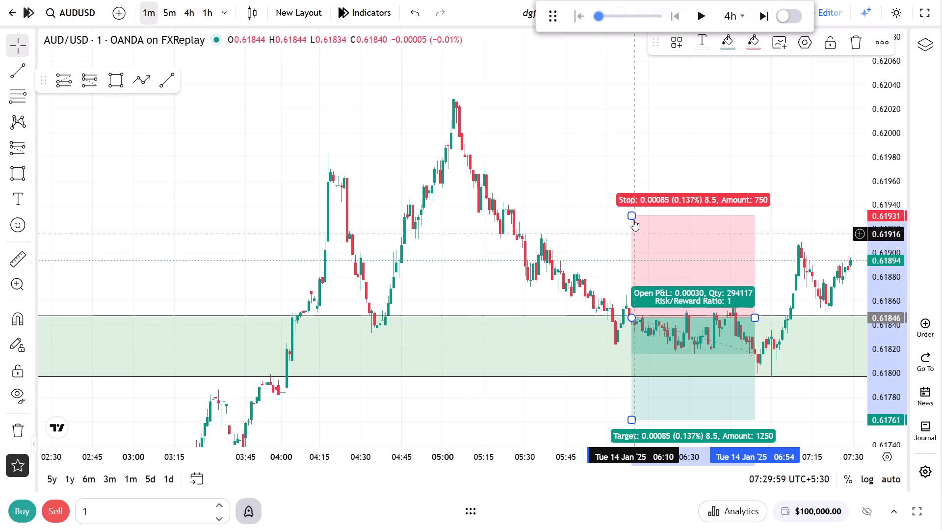
pyautogui.moveTo(633, 213); pyautogui.dragTo(633, 85)
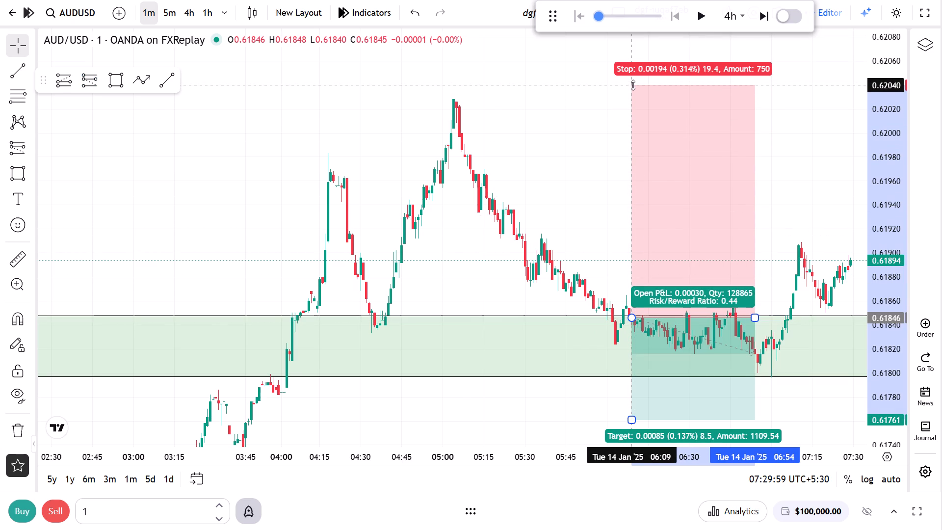
pyautogui.moveTo(633, 85); pyautogui.dragTo(636, 76)
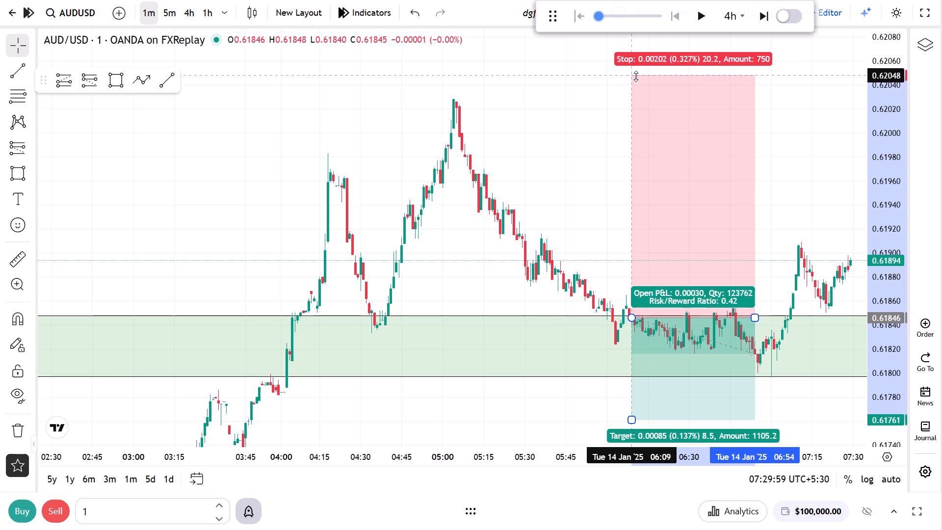
pyautogui.moveTo(636, 76); pyautogui.dragTo(636, 77)
# Lower the short position's target to 0.61646 for a risk/reward ratio of 1.
pyautogui.moveTo(588, 130); pyautogui.dragTo(577, 130)
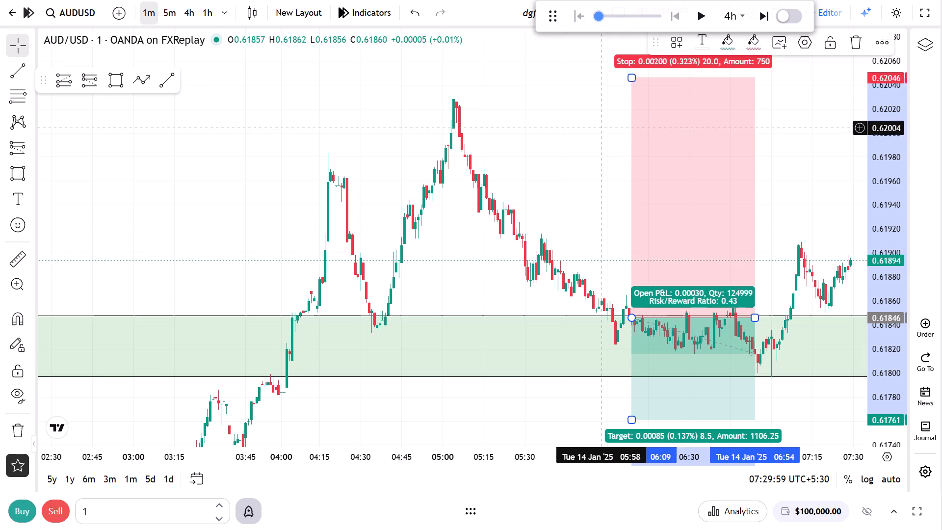
pyautogui.moveTo(577, 130); pyautogui.dragTo(176, 60)
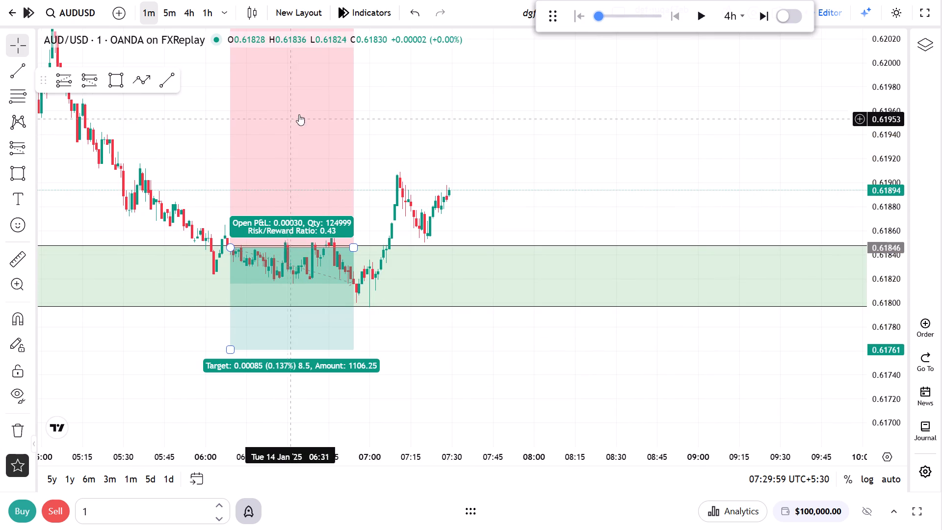
pyautogui.moveTo(466, 175); pyautogui.dragTo(627, 113)
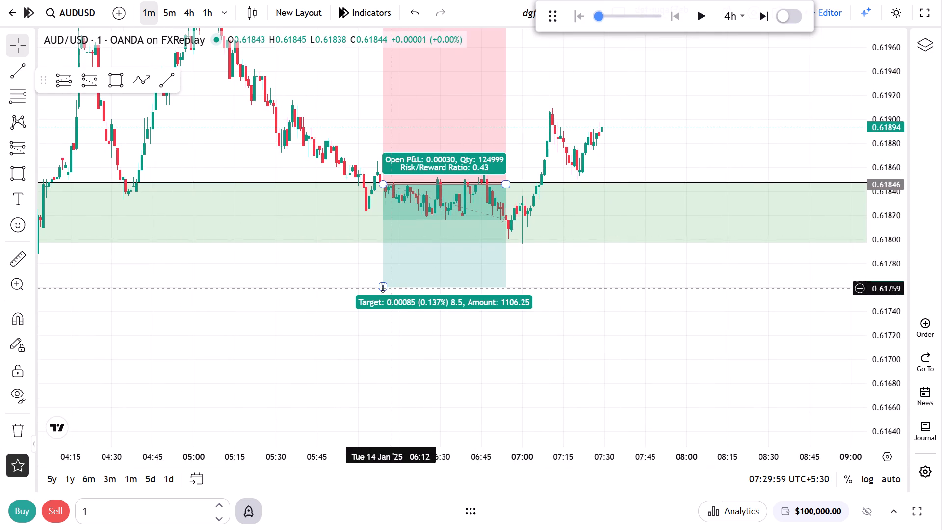
pyautogui.moveTo(381, 287); pyautogui.dragTo(371, 425)
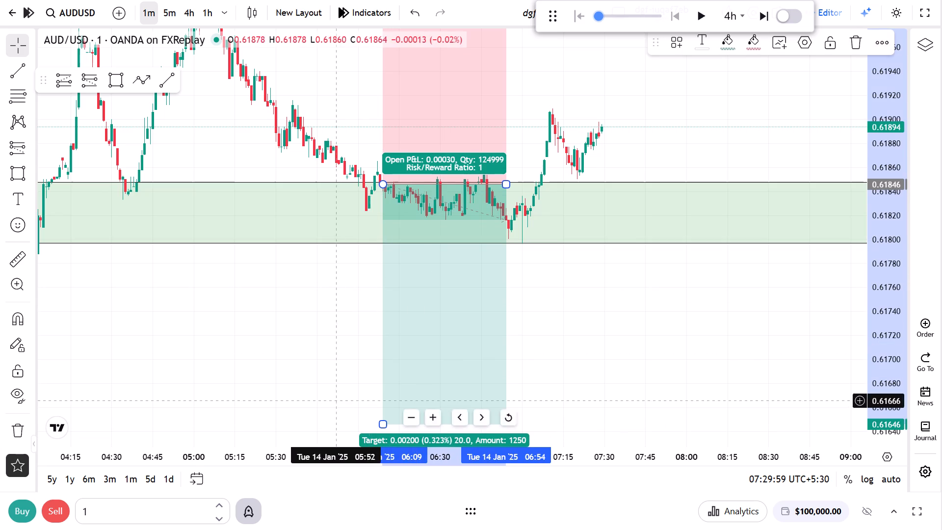
# Extend the short position's end time to about 08:09 on 14 January 2025.
pyautogui.moveTo(509, 183); pyautogui.dragTo(712, 185)
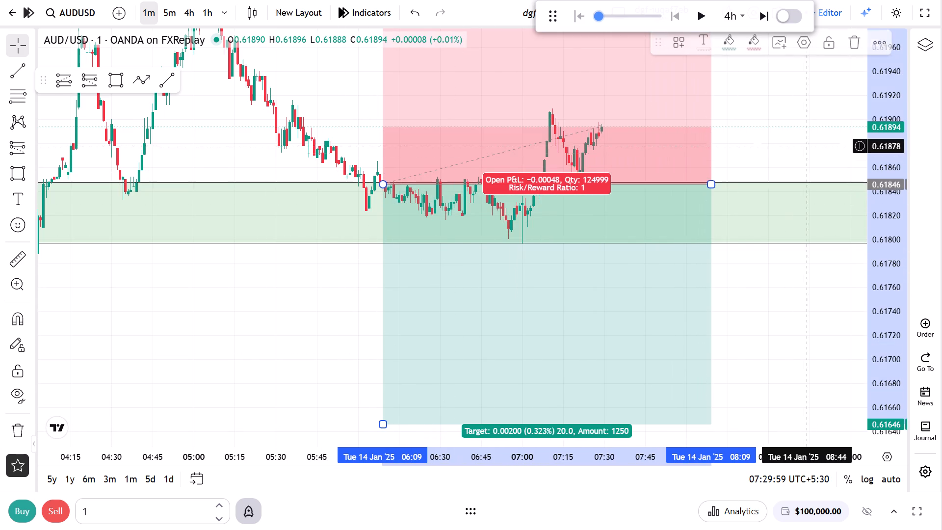
# Run the replay forward on the 1m chart and pause it at about 19:30 on 14 January 2025.
pyautogui.moveTo(869, 124); pyautogui.dragTo(892, 299)
pyautogui.moveTo(822, 303); pyautogui.dragTo(696, 320)
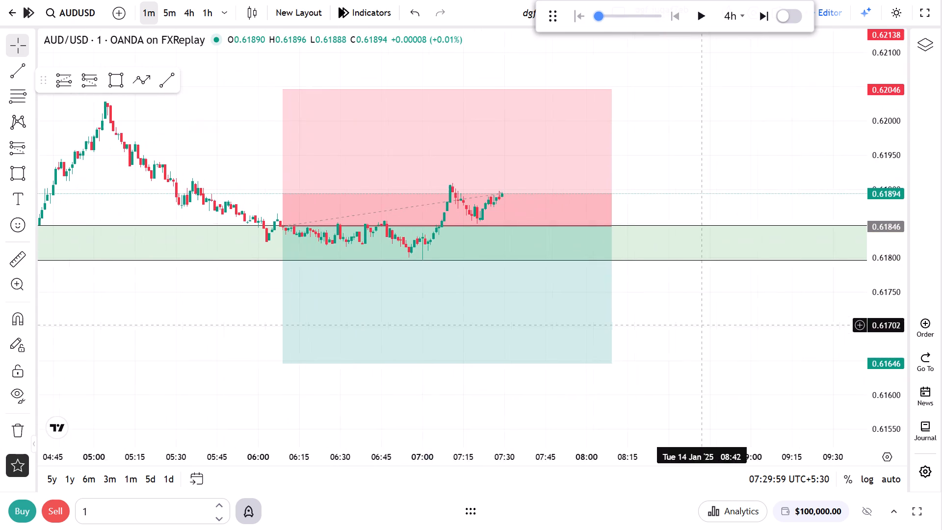
pyautogui.moveTo(696, 320); pyautogui.dragTo(697, 321)
pyautogui.click(713, 17)
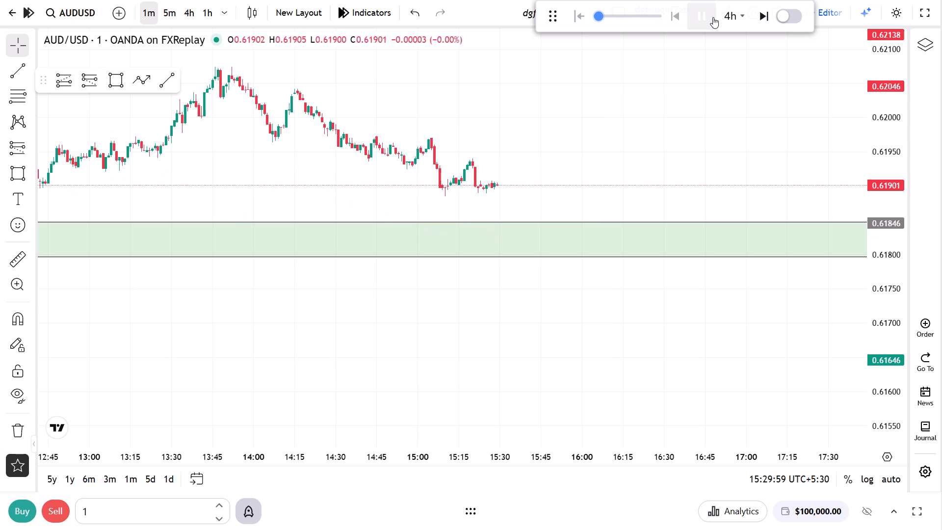
pyautogui.click(713, 17)
pyautogui.scroll(-16, 536, 238)
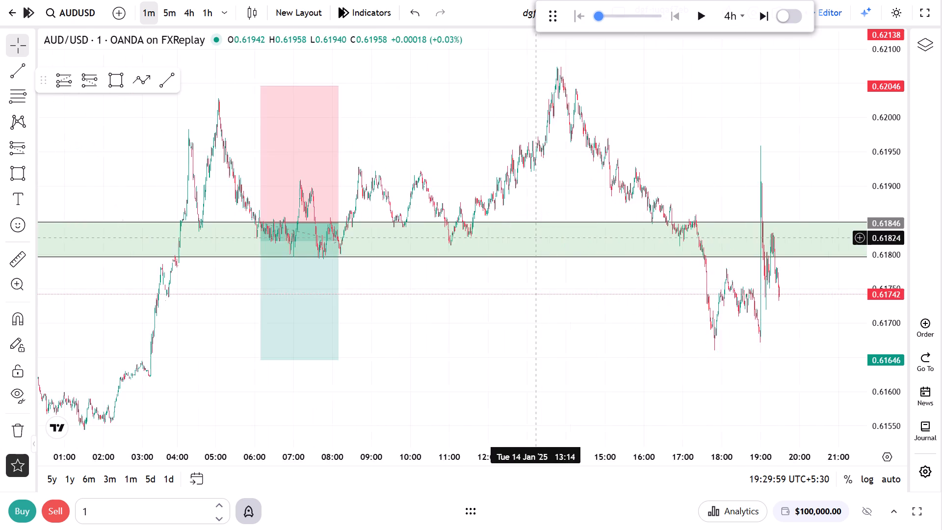
# Extend the short position's end time to about 14:00 on 14 January 2025, just past its stop-level touch.
pyautogui.scroll(-4, 535, 237)
pyautogui.click(504, 216)
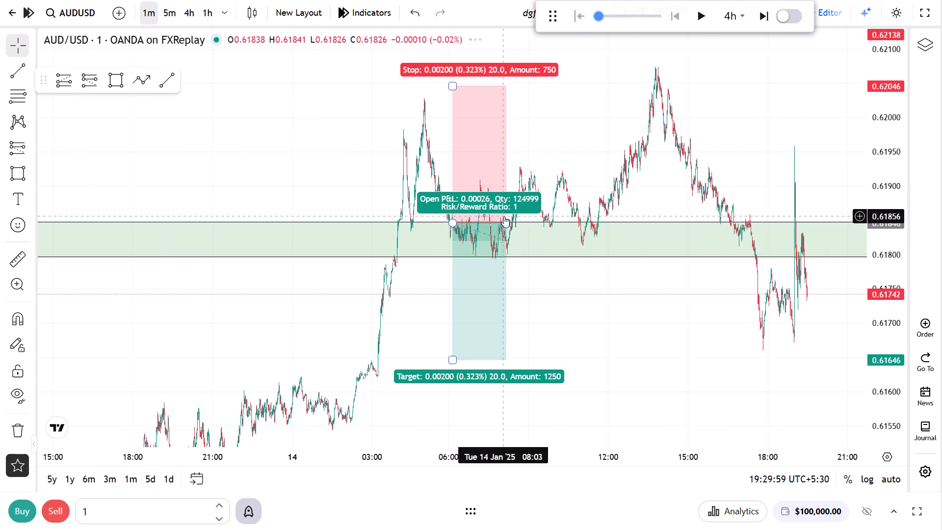
pyautogui.moveTo(507, 220); pyautogui.dragTo(661, 218)
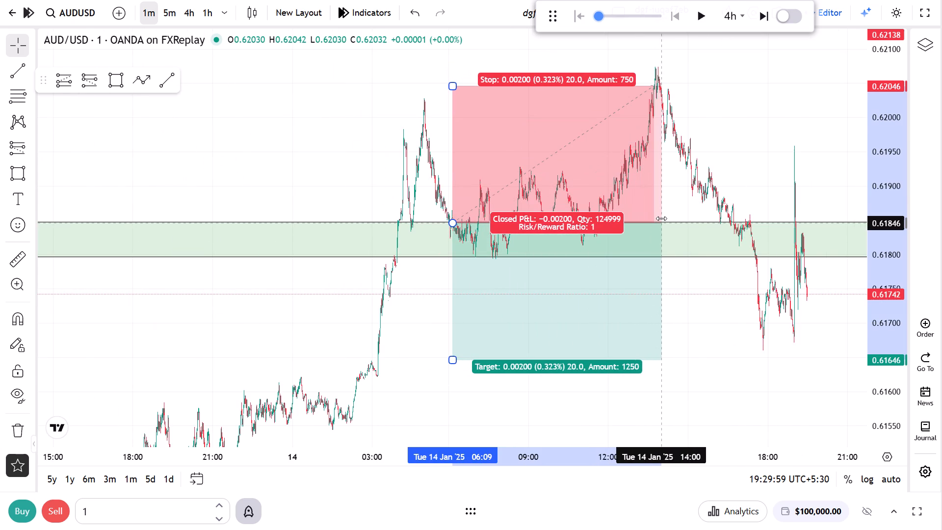
pyautogui.moveTo(661, 218); pyautogui.dragTo(705, 210)
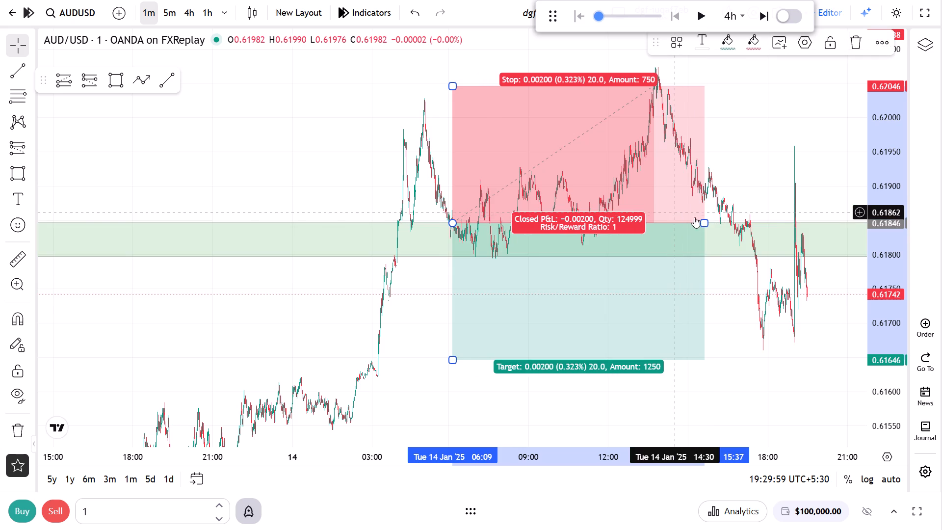
pyautogui.moveTo(706, 222); pyautogui.dragTo(656, 228)
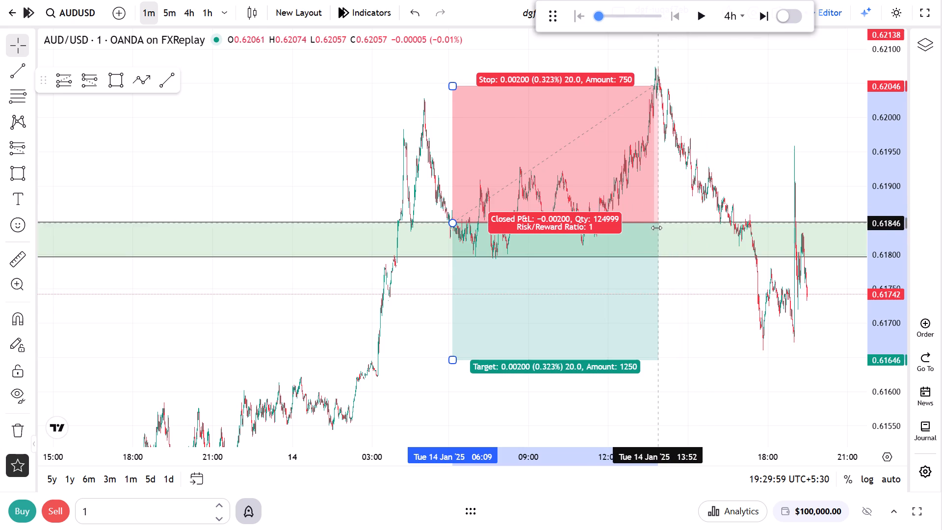
pyautogui.moveTo(656, 228); pyautogui.dragTo(654, 228)
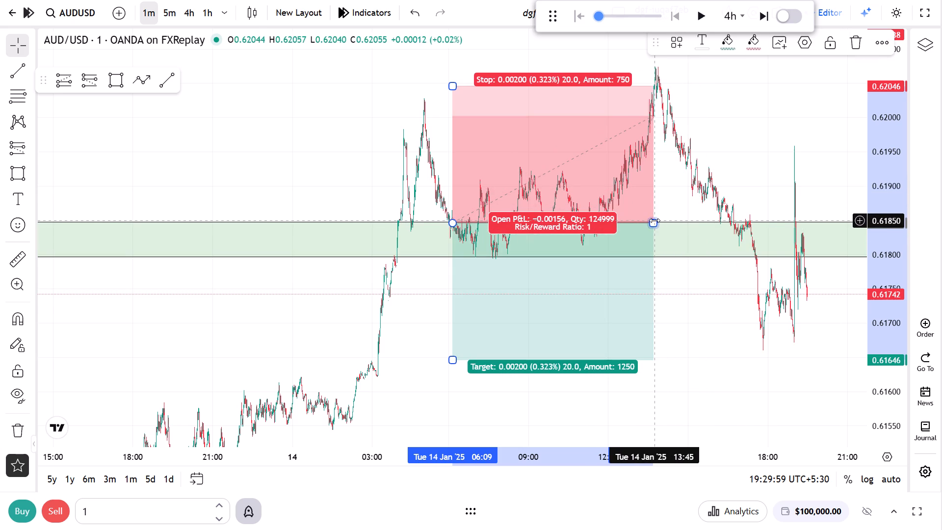
pyautogui.moveTo(654, 220); pyautogui.dragTo(660, 220)
# Shorten the 0.61797–0.61848 zone so it ends at about 14:06 on 14 January 2025.
pyautogui.moveTo(719, 191); pyautogui.dragTo(461, 209)
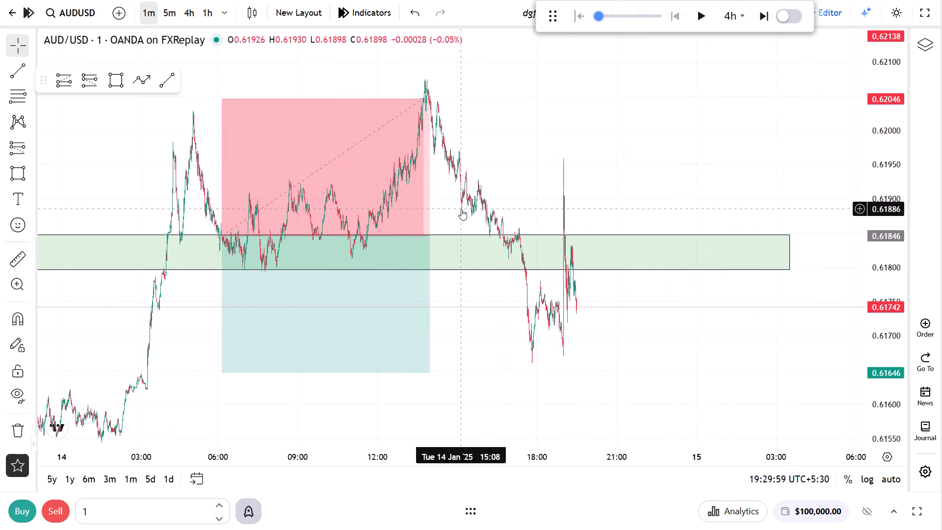
pyautogui.moveTo(789, 250); pyautogui.dragTo(601, 252)
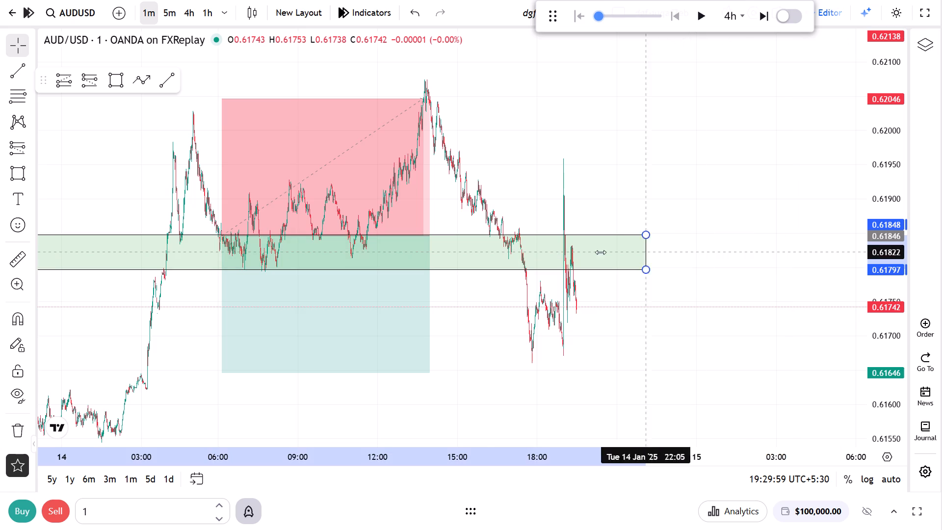
pyautogui.moveTo(601, 252); pyautogui.dragTo(433, 252)
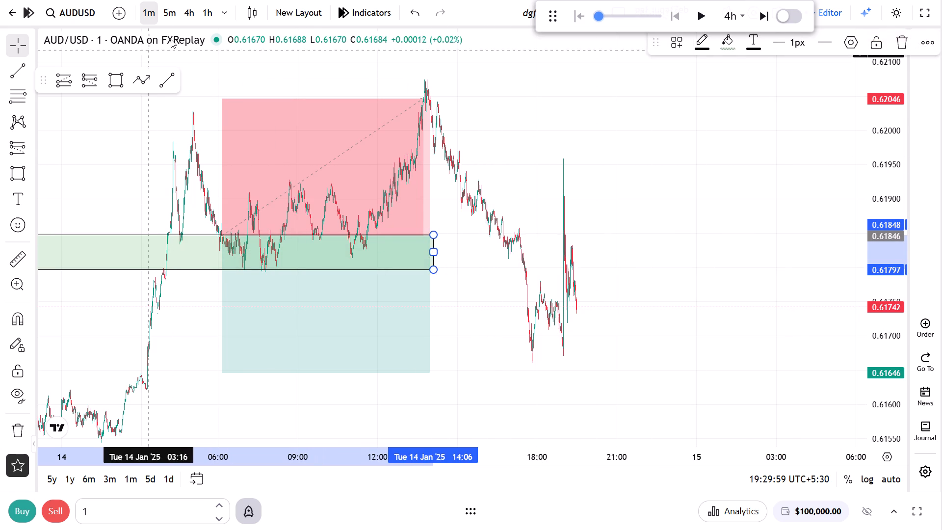
# Switch to the 4h chart and run the replay forward from 14 January 2025.
pyautogui.click(195, 20)
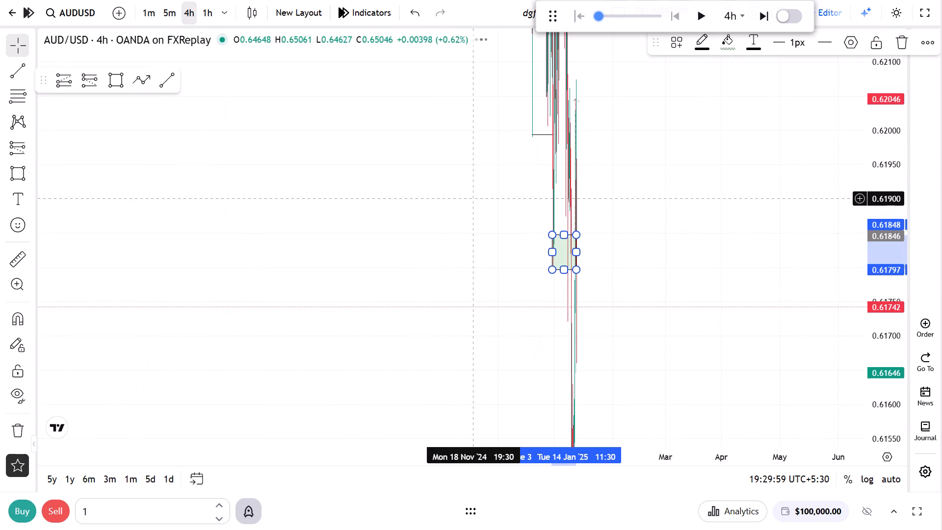
pyautogui.moveTo(883, 135); pyautogui.dragTo(930, 391)
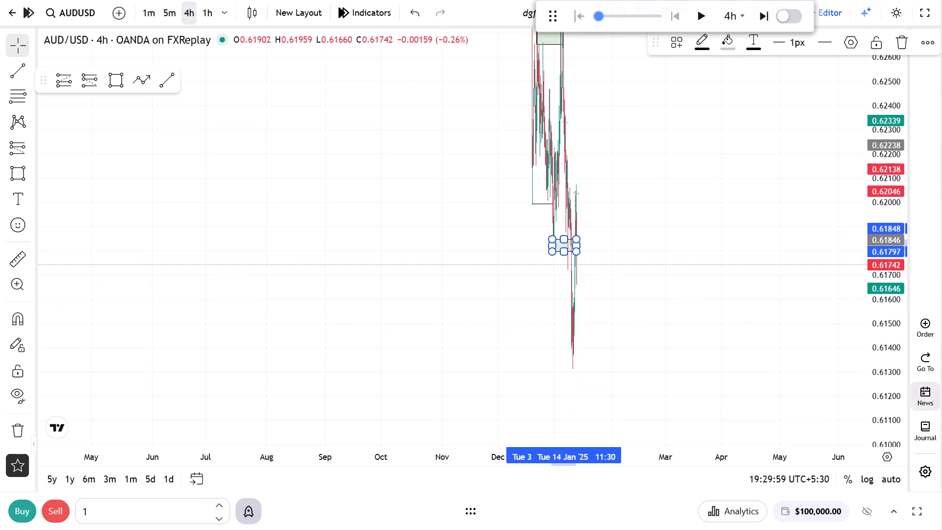
pyautogui.scroll(11, 597, 322)
pyautogui.moveTo(326, 271); pyautogui.dragTo(714, 288)
pyautogui.rightClick(641, 243)
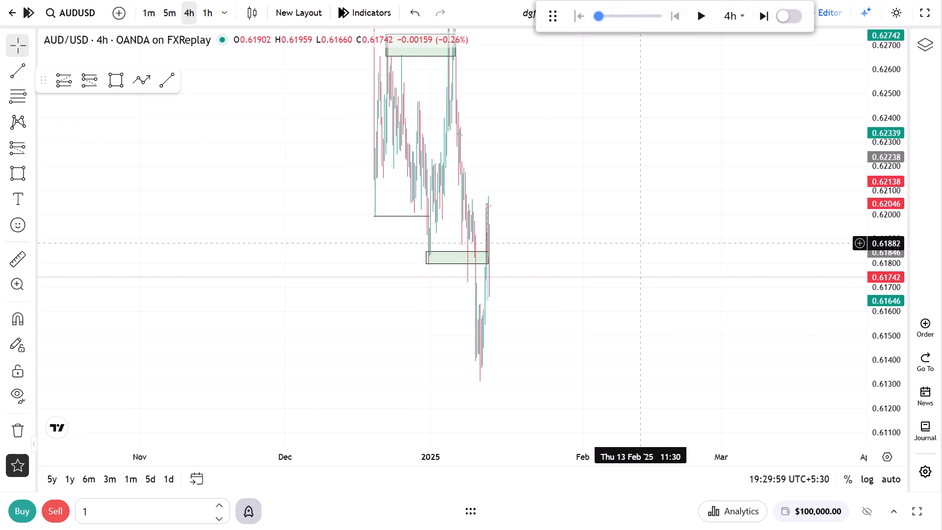
pyautogui.click(677, 246)
pyautogui.moveTo(665, 242); pyautogui.dragTo(585, 201)
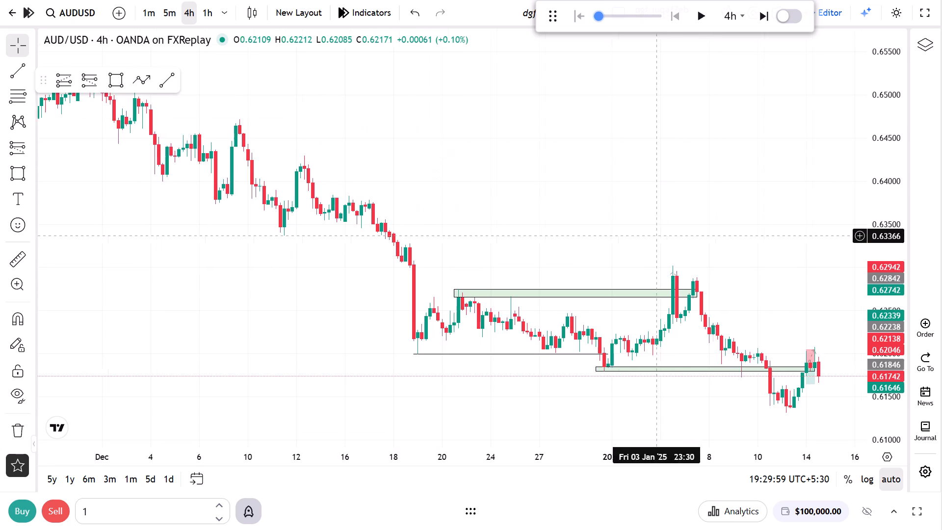
pyautogui.moveTo(585, 201); pyautogui.dragTo(556, 186)
pyautogui.moveTo(900, 361); pyautogui.dragTo(880, 261)
pyautogui.moveTo(774, 310); pyautogui.dragTo(753, 149)
pyautogui.click(694, 13)
pyautogui.moveTo(723, 141); pyautogui.dragTo(724, 121)
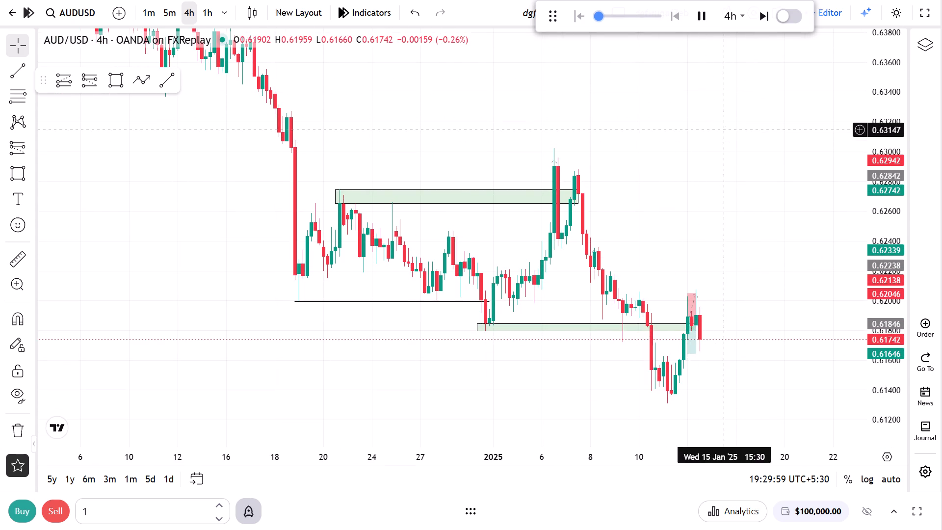
pyautogui.moveTo(724, 121); pyautogui.dragTo(724, 114)
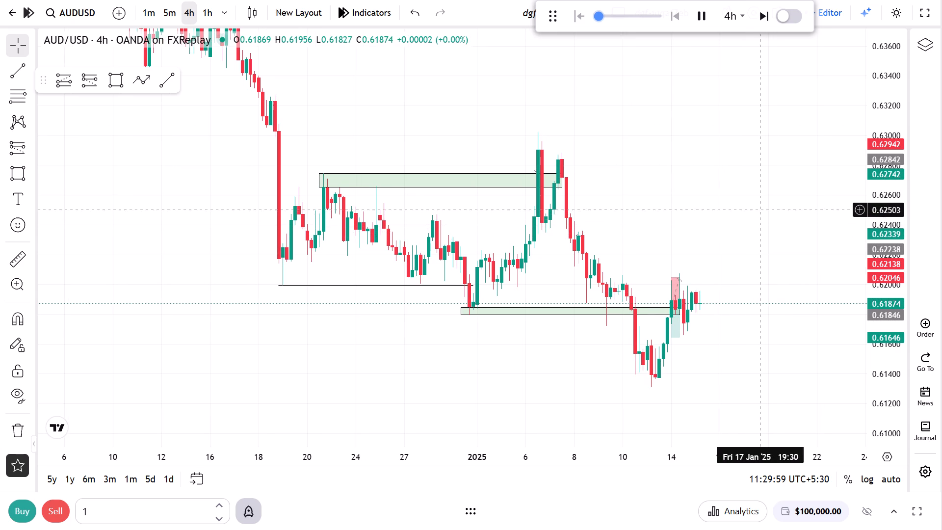
pyautogui.moveTo(739, 239); pyautogui.dragTo(744, 182)
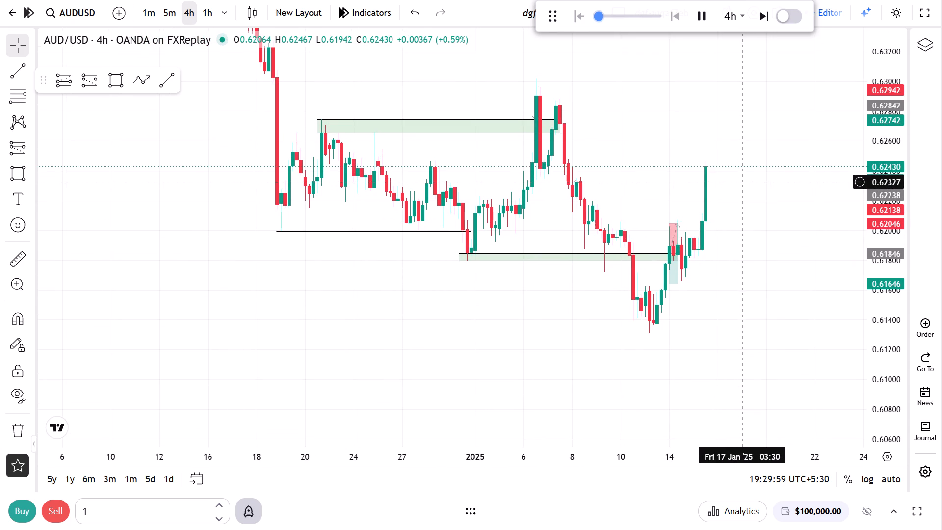
pyautogui.moveTo(744, 182); pyautogui.dragTo(763, 223)
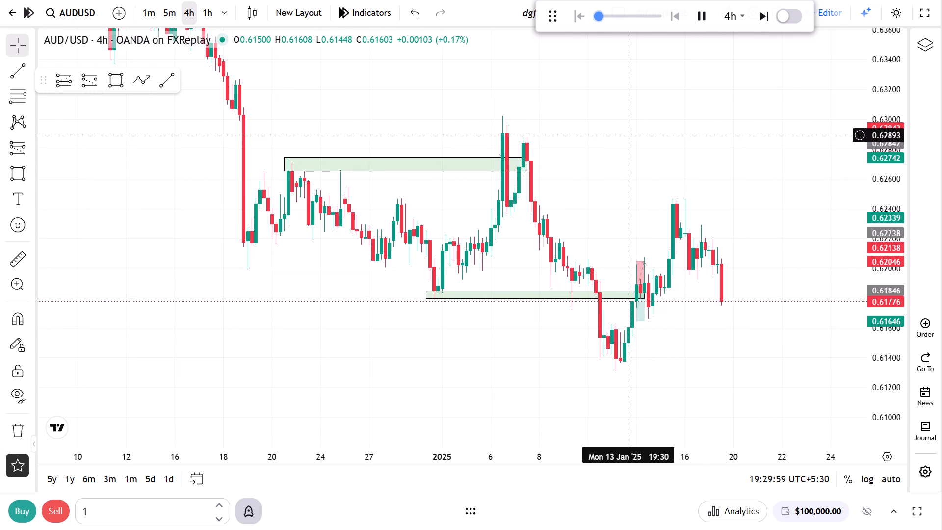
# Draw a rectangle zone from 0.62906 to 0.63020 at the early-January high, spanning 3 January to about 24 January 2025.
pyautogui.click(115, 80)
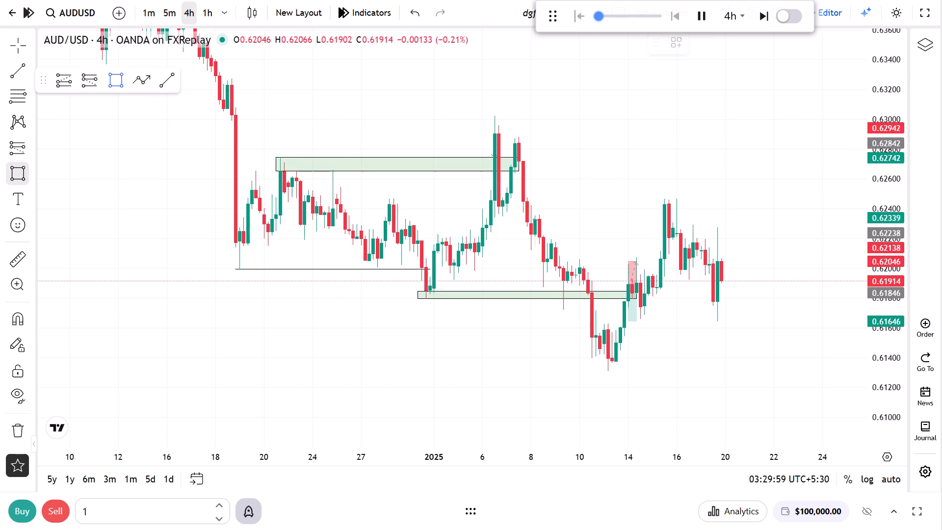
pyautogui.click(470, 133)
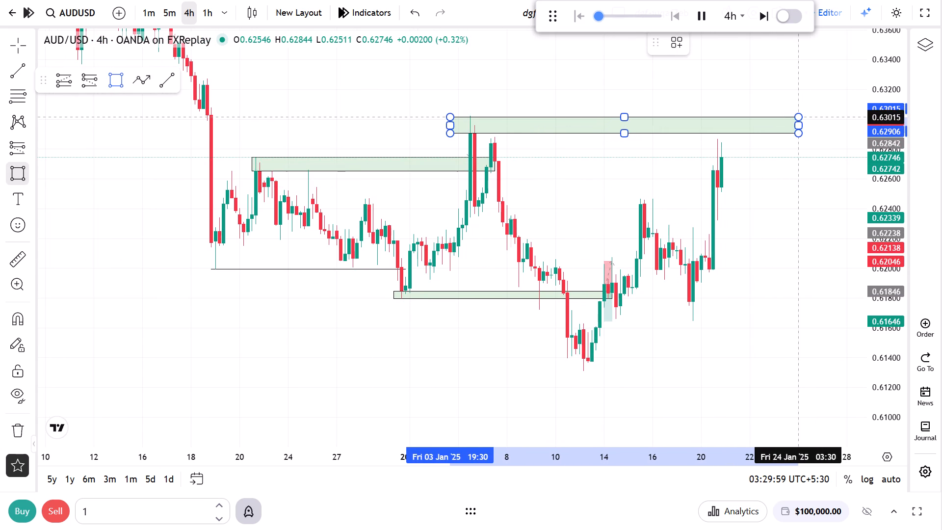
pyautogui.click(801, 116)
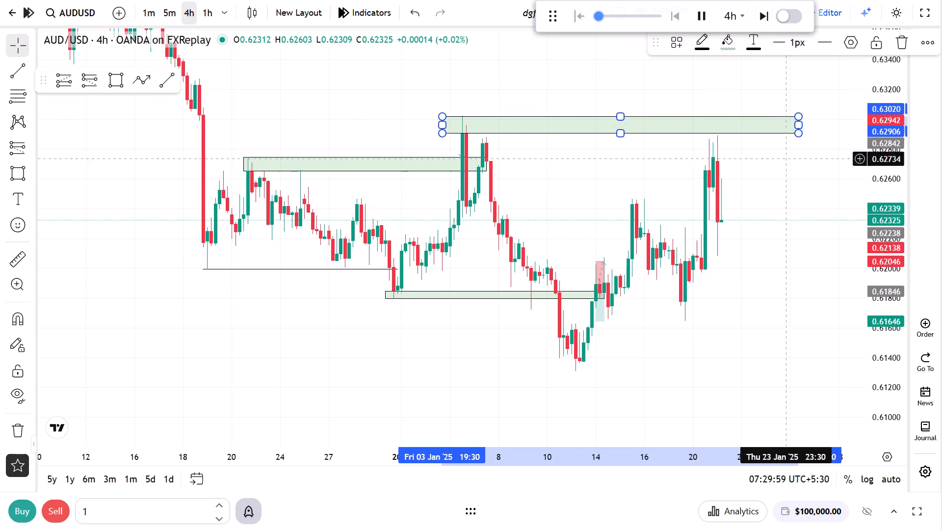
pyautogui.click(773, 189)
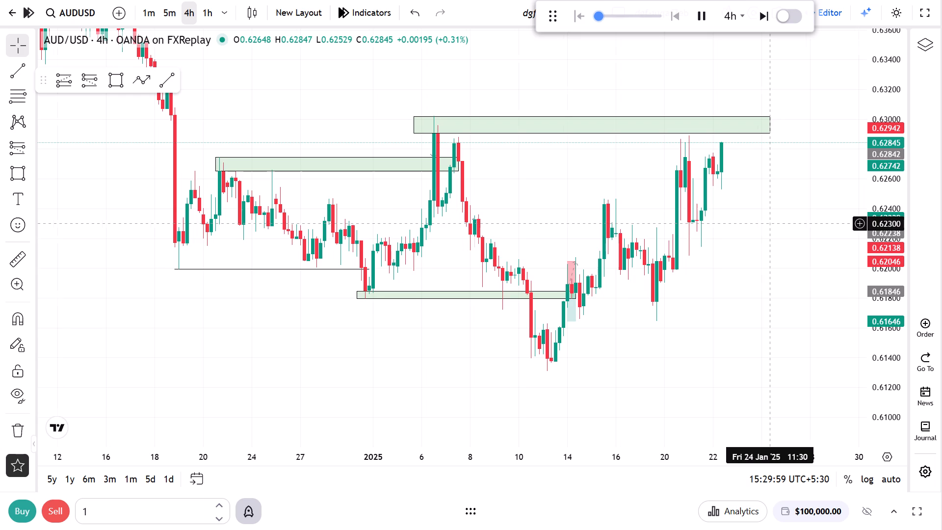
# Pause the replay at about 23:30 on 22 January 2025.
pyautogui.click(705, 22)
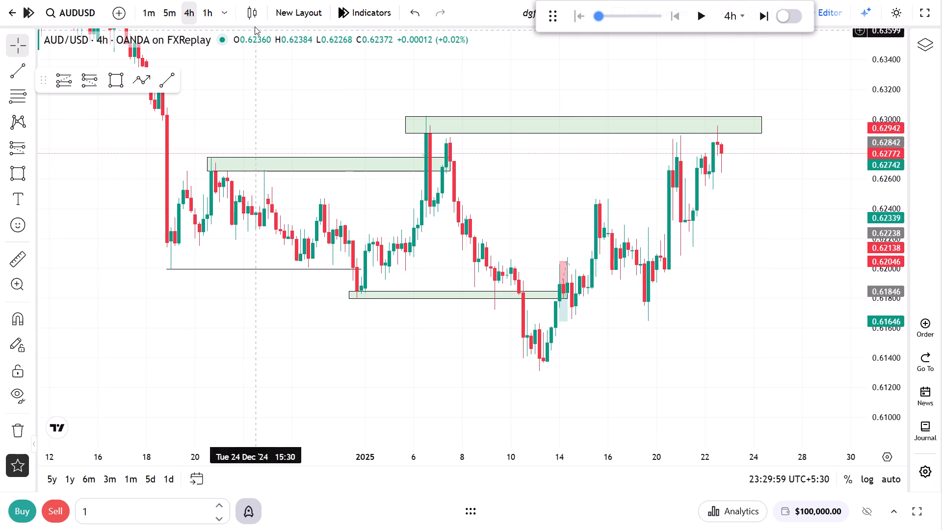
# Switch to the 1m chart and place a short position at about 0.62853 at 17:17 on 22 January 2025.
pyautogui.click(154, 16)
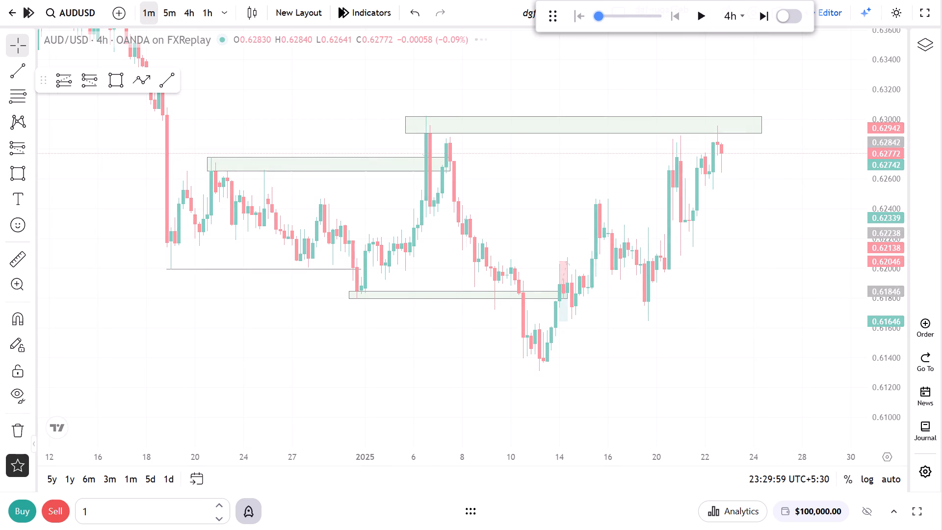
pyautogui.rightClick(534, 225)
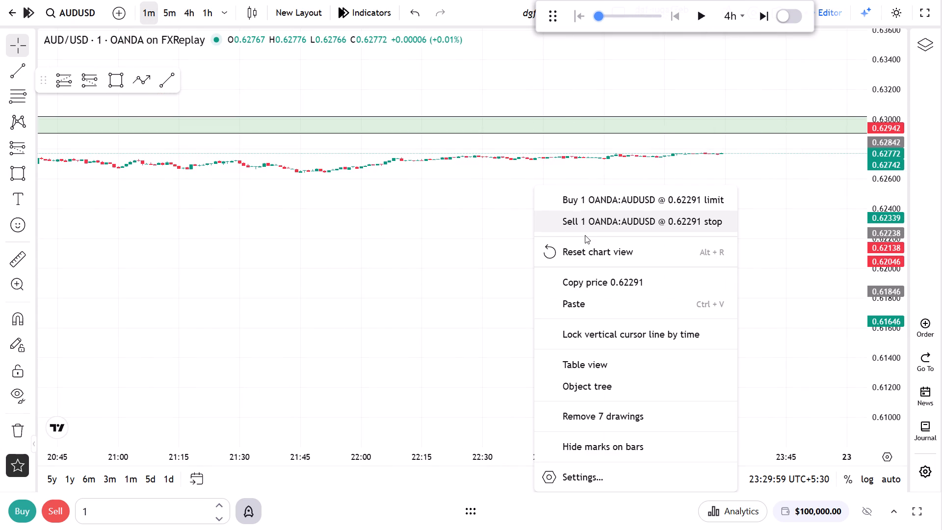
pyautogui.click(610, 253)
pyautogui.scroll(-13, 570, 313)
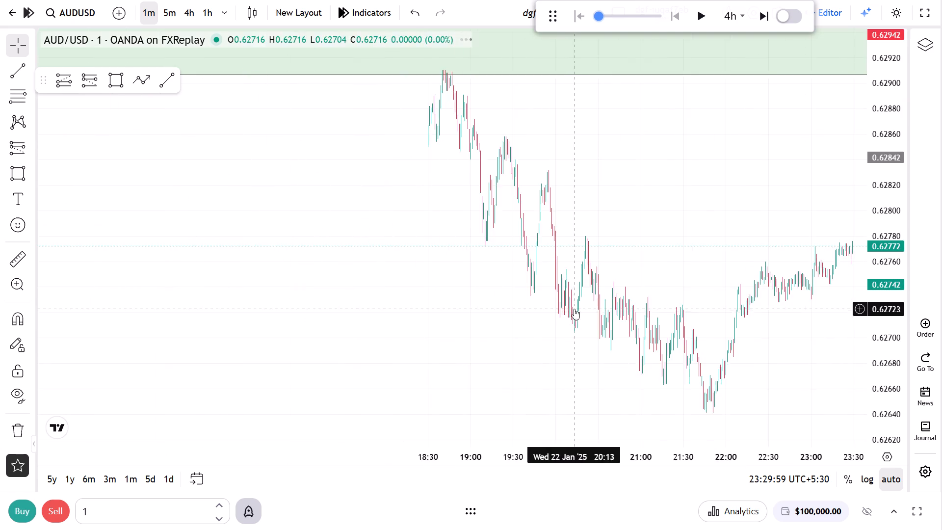
pyautogui.scroll(-3, 574, 309)
pyautogui.moveTo(602, 240); pyautogui.dragTo(693, 350)
pyautogui.moveTo(890, 308); pyautogui.dragTo(890, 249)
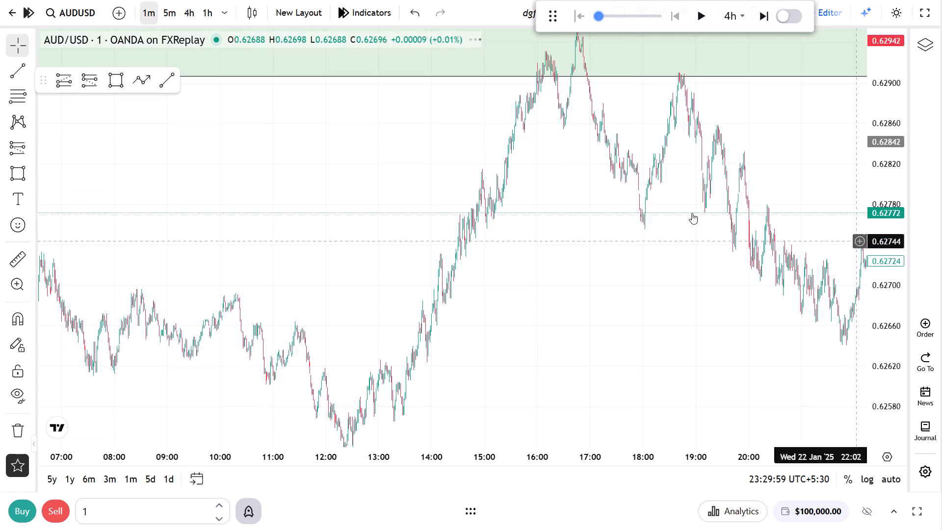
pyautogui.moveTo(667, 202); pyautogui.dragTo(836, 433)
pyautogui.scroll(11, 518, 384)
pyautogui.moveTo(499, 337); pyautogui.dragTo(736, 384)
pyautogui.scroll(4, 709, 390)
pyautogui.moveTo(892, 422); pyautogui.dragTo(867, 295)
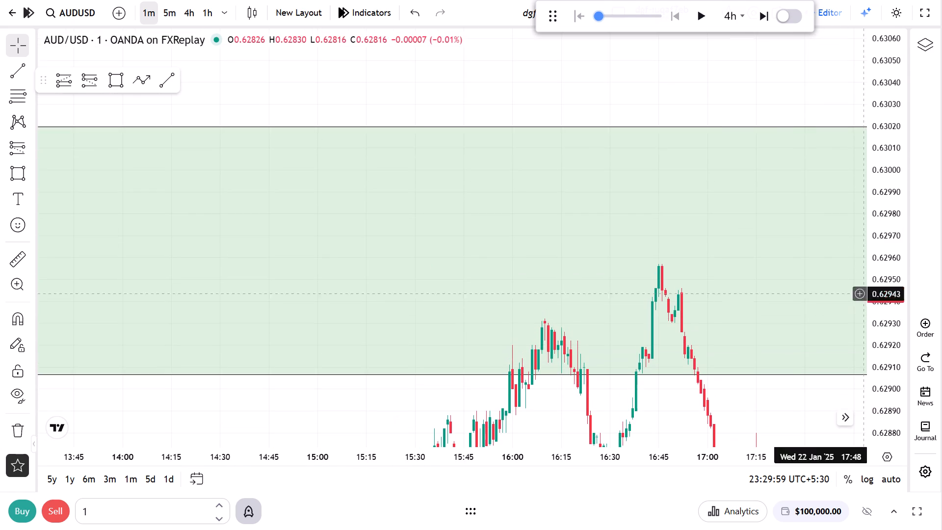
pyautogui.moveTo(703, 413); pyautogui.dragTo(713, 321)
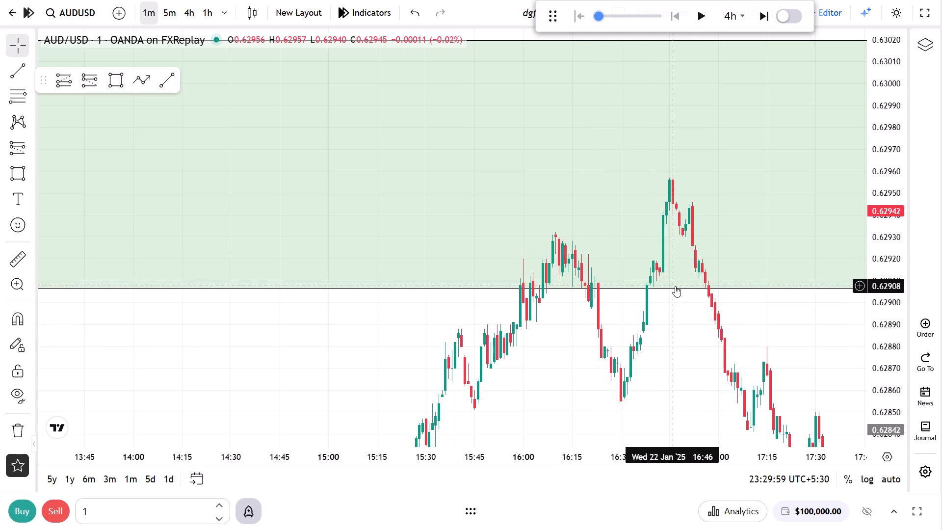
pyautogui.moveTo(710, 332); pyautogui.dragTo(557, 310)
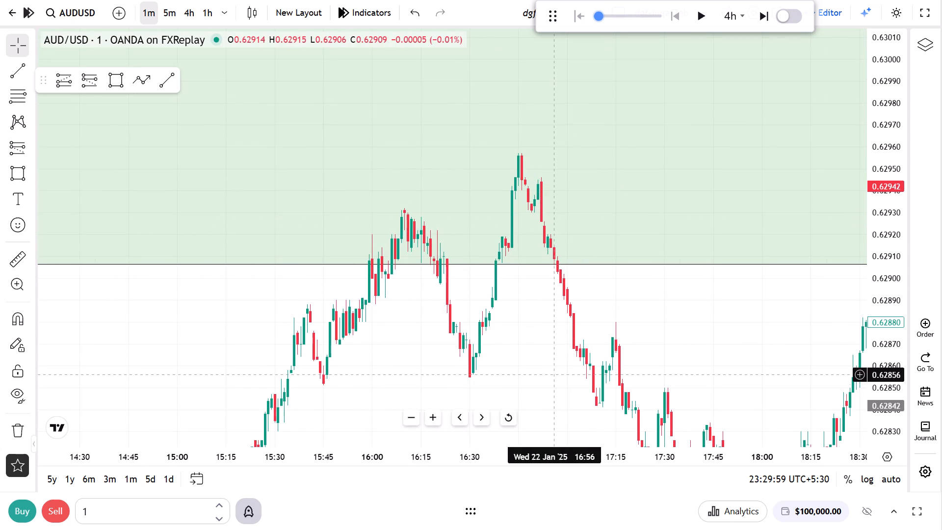
pyautogui.moveTo(557, 376); pyautogui.dragTo(429, 304)
pyautogui.click(93, 83)
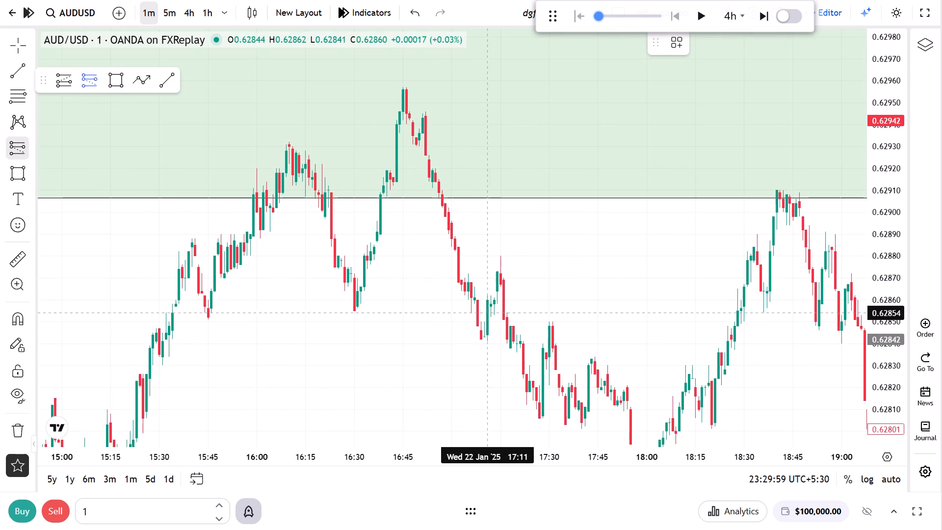
pyautogui.click(507, 316)
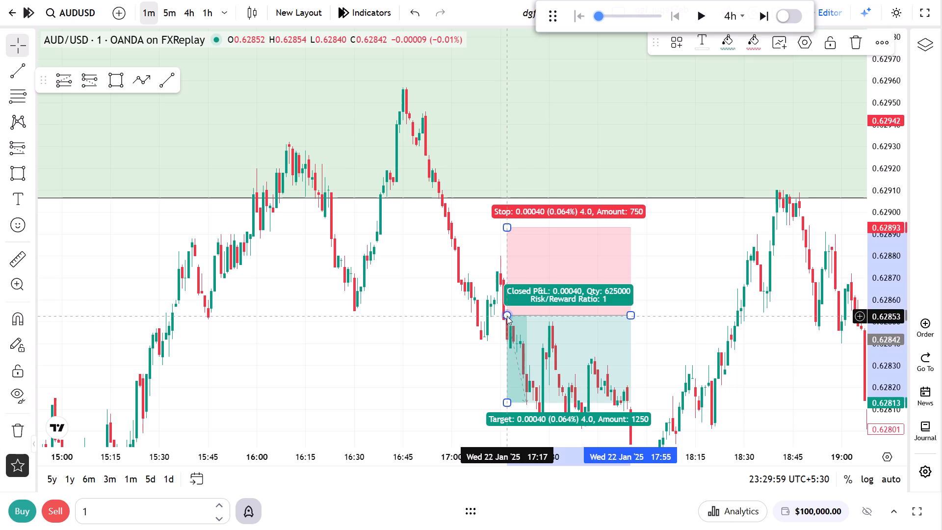
# Raise the short position's stop to about 0.62963, just above the 16:46 swing high.
pyautogui.moveTo(472, 280); pyautogui.dragTo(480, 345)
pyautogui.moveTo(518, 286); pyautogui.dragTo(508, 116)
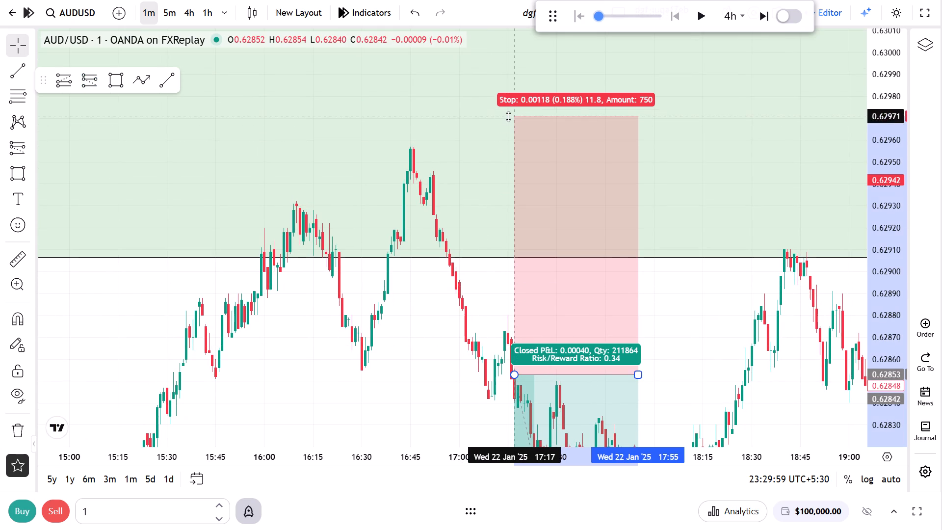
pyautogui.moveTo(508, 116); pyautogui.dragTo(515, 139)
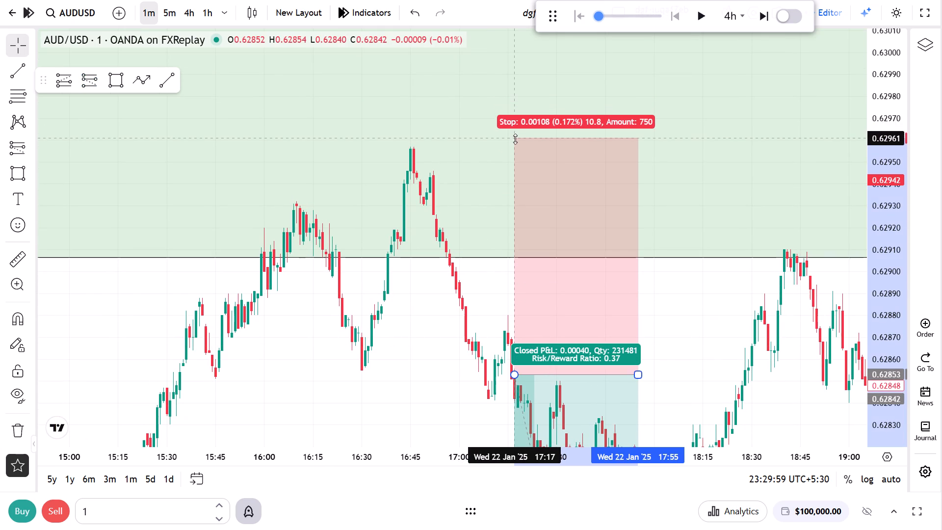
pyautogui.moveTo(515, 139); pyautogui.dragTo(520, 152)
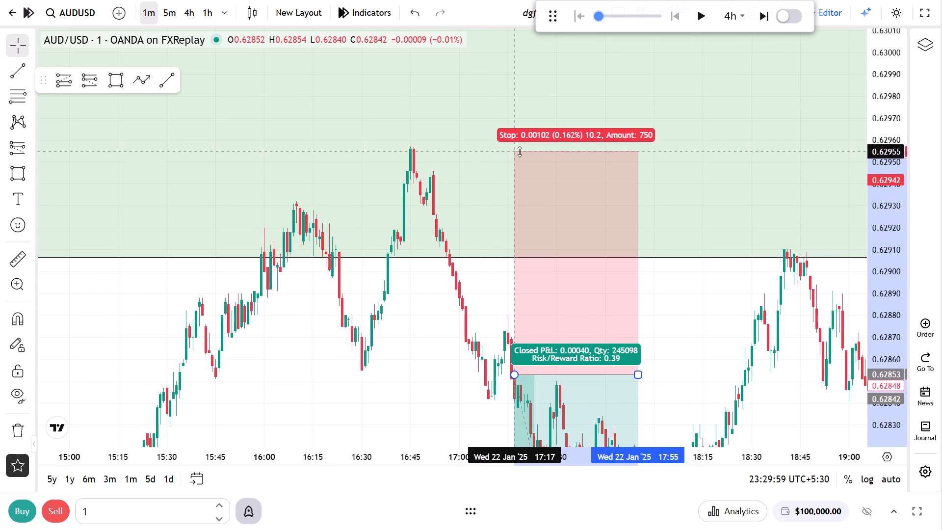
pyautogui.moveTo(520, 152); pyautogui.dragTo(516, 133)
# Lower the short position's target to about 0.62743 for a risk/reward ratio of 1.
pyautogui.moveTo(473, 308); pyautogui.dragTo(425, 90)
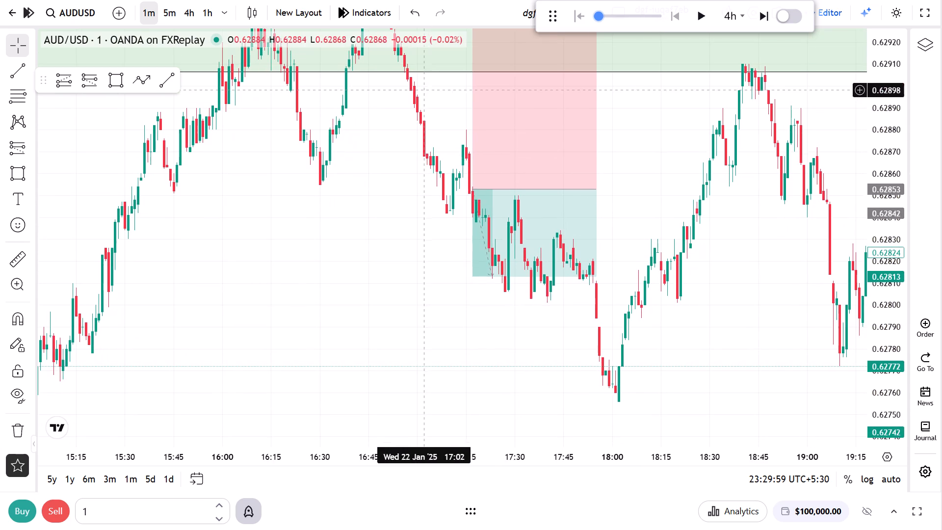
pyautogui.moveTo(472, 273); pyautogui.dragTo(472, 363)
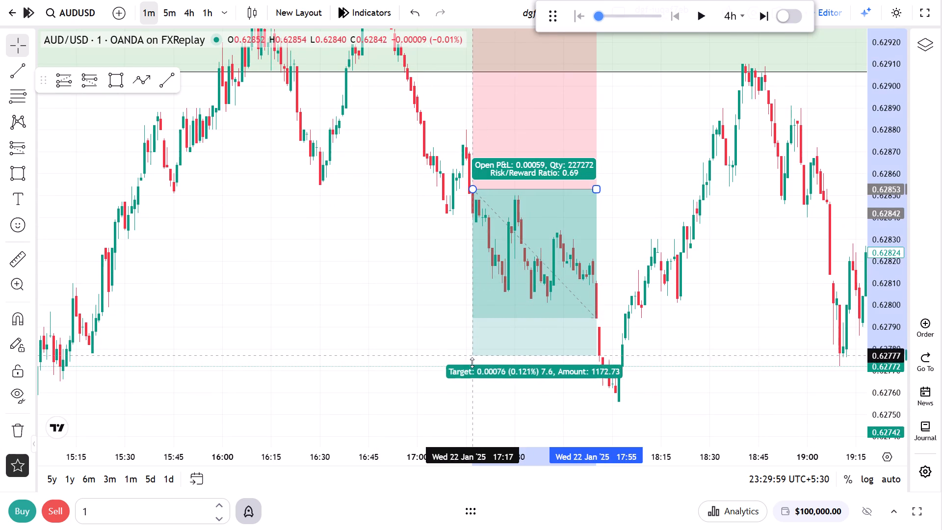
pyautogui.moveTo(472, 363); pyautogui.dragTo(465, 406)
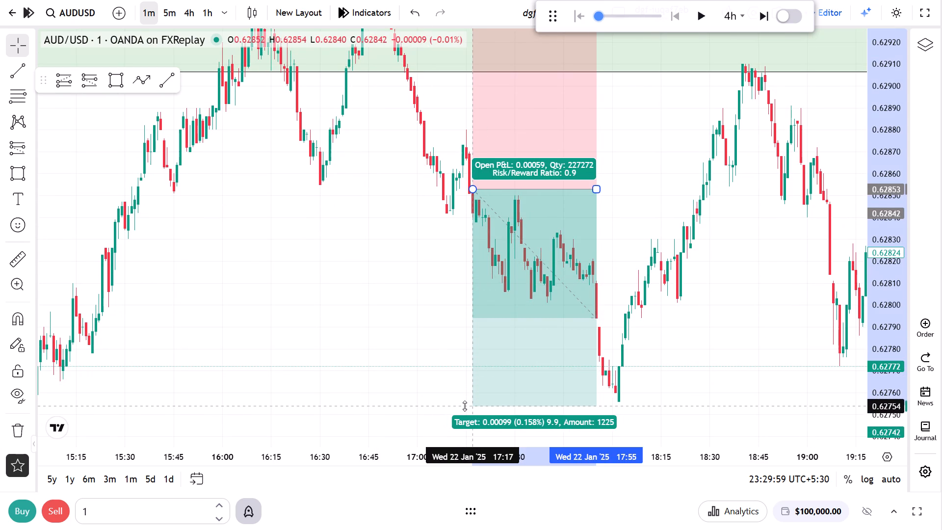
pyautogui.moveTo(465, 406); pyautogui.dragTo(463, 423)
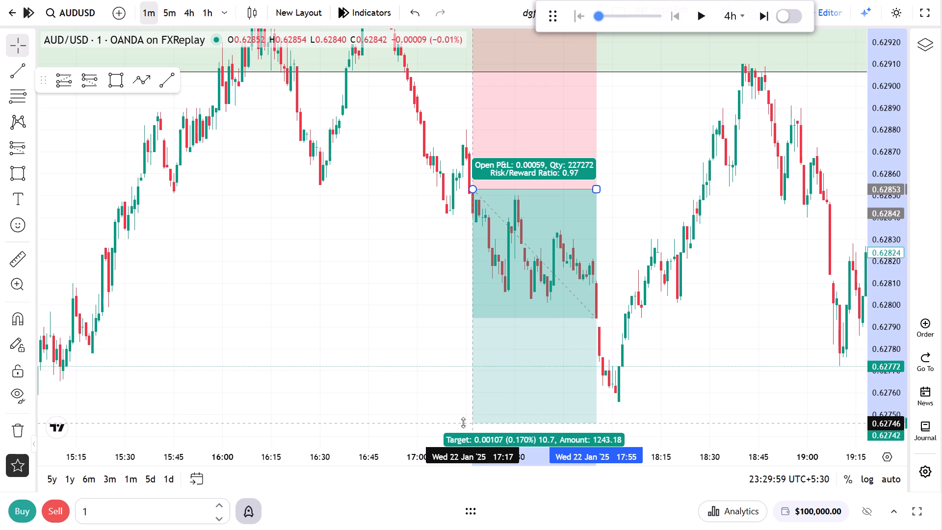
pyautogui.moveTo(463, 423); pyautogui.dragTo(463, 429)
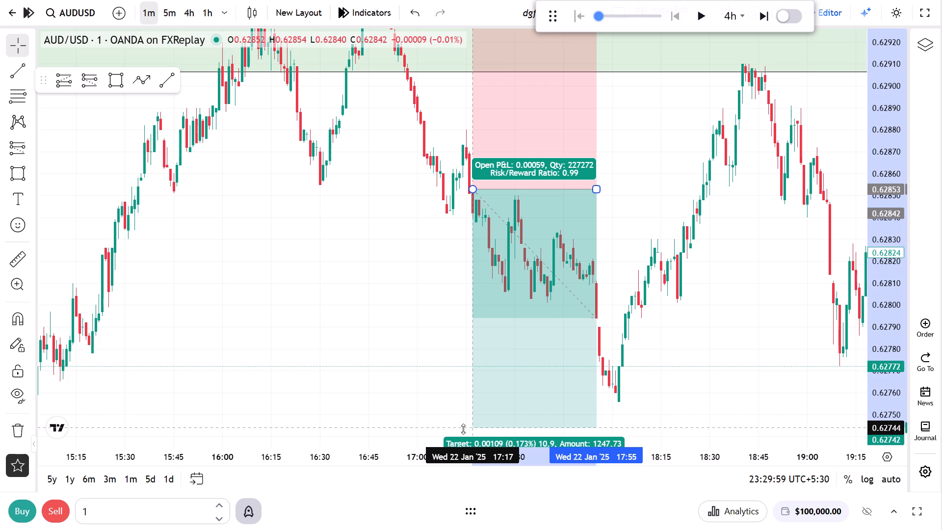
pyautogui.moveTo(463, 429); pyautogui.dragTo(463, 430)
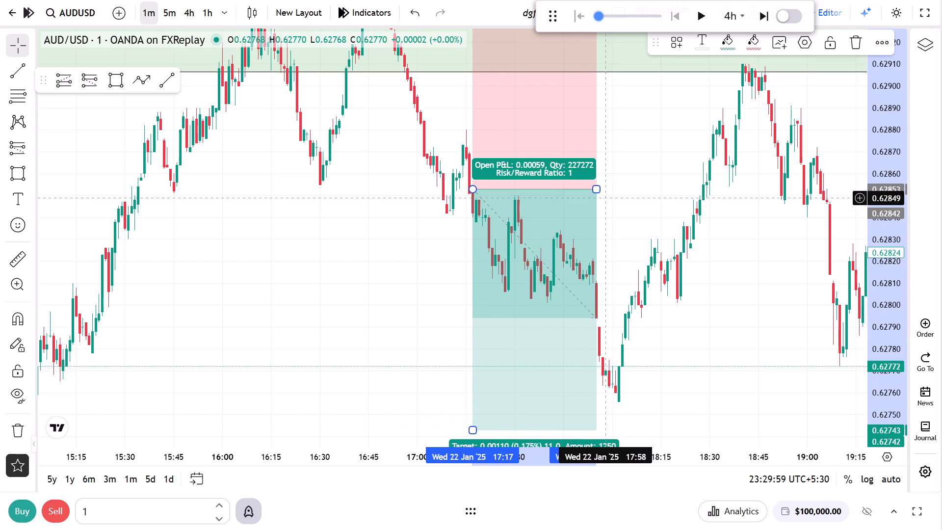
# Extend the short position's end to 19:42 on 22 January 2025, where price reaches the target.
pyautogui.moveTo(600, 189); pyautogui.dragTo(857, 185)
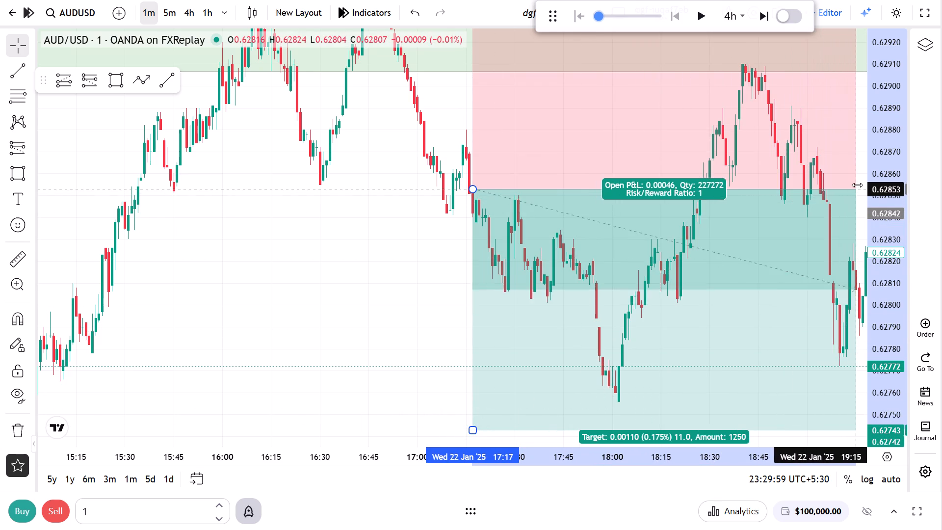
pyautogui.moveTo(857, 185); pyautogui.dragTo(858, 185)
pyautogui.moveTo(433, 262); pyautogui.dragTo(49, 186)
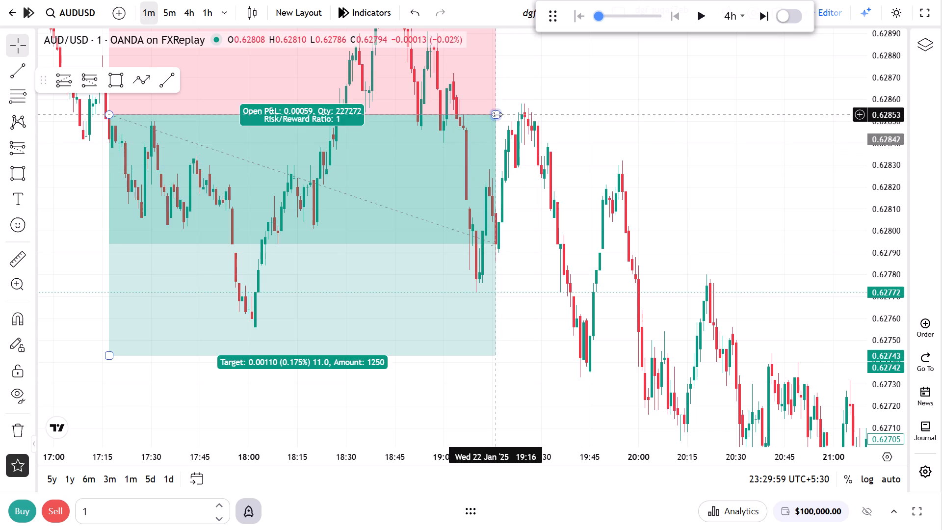
pyautogui.moveTo(497, 114); pyautogui.dragTo(590, 117)
pyautogui.moveTo(590, 117); pyautogui.dragTo(581, 111)
pyautogui.moveTo(677, 111); pyautogui.dragTo(682, 116)
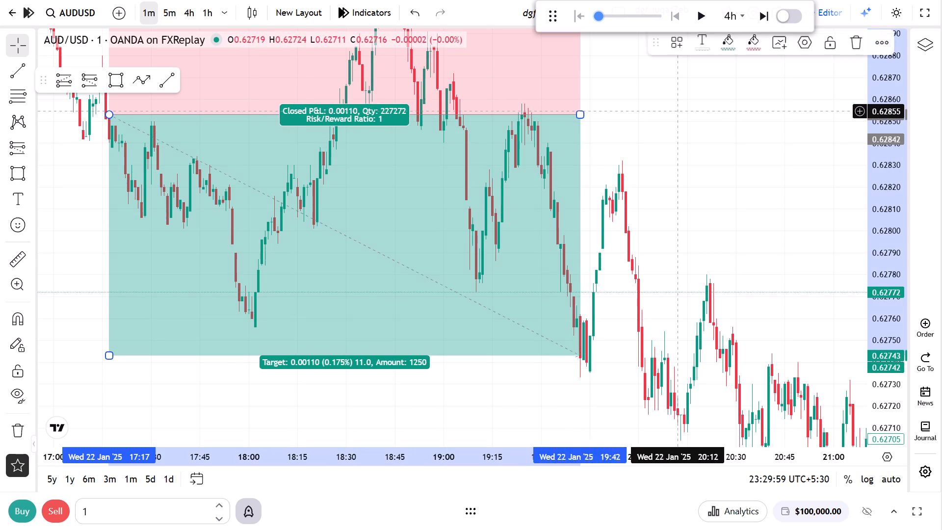
# Examine the 1m price action around the short position, from its entry through to its target.
pyautogui.moveTo(682, 116); pyautogui.dragTo(770, 259)
pyautogui.scroll(-5, 785, 277)
pyautogui.moveTo(889, 144); pyautogui.dragTo(901, 295)
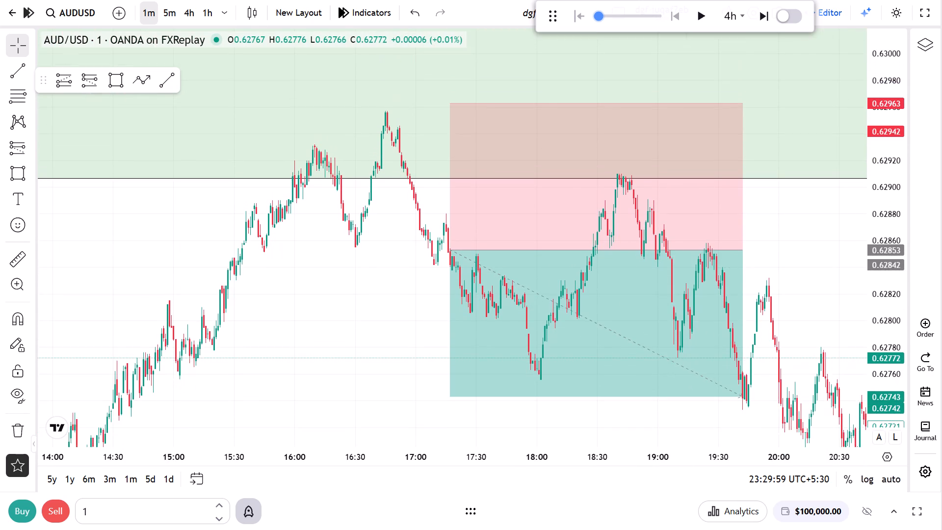
pyautogui.moveTo(840, 267); pyautogui.dragTo(767, 257)
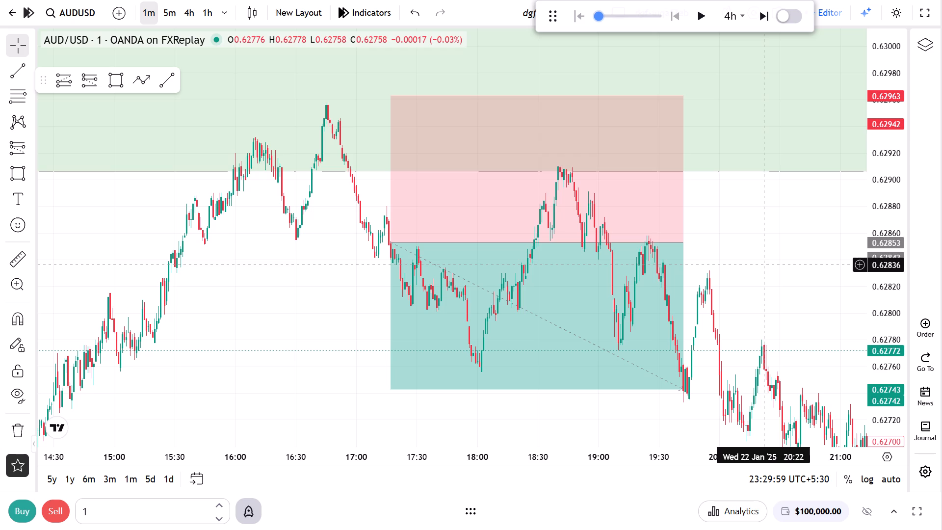
pyautogui.scroll(-1, 816, 287)
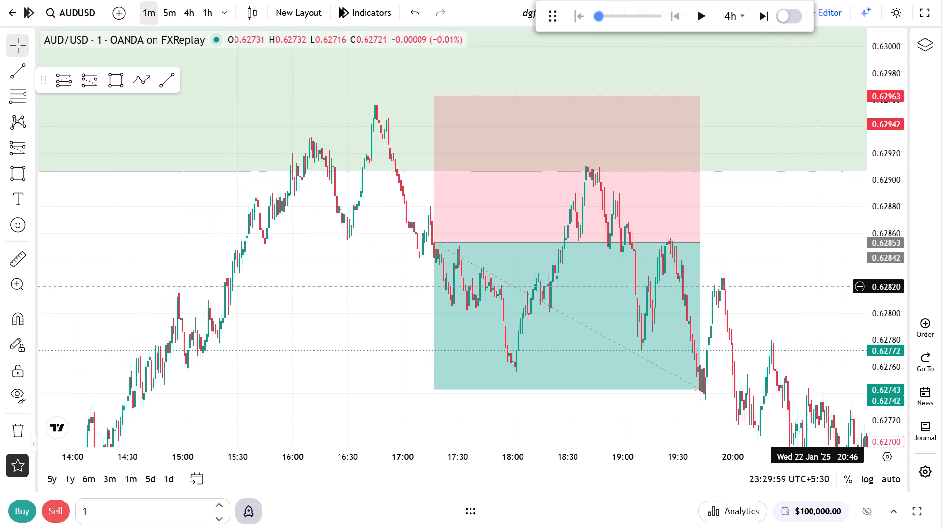
pyautogui.moveTo(879, 201); pyautogui.dragTo(878, 243)
pyautogui.moveTo(829, 235); pyautogui.dragTo(768, 227)
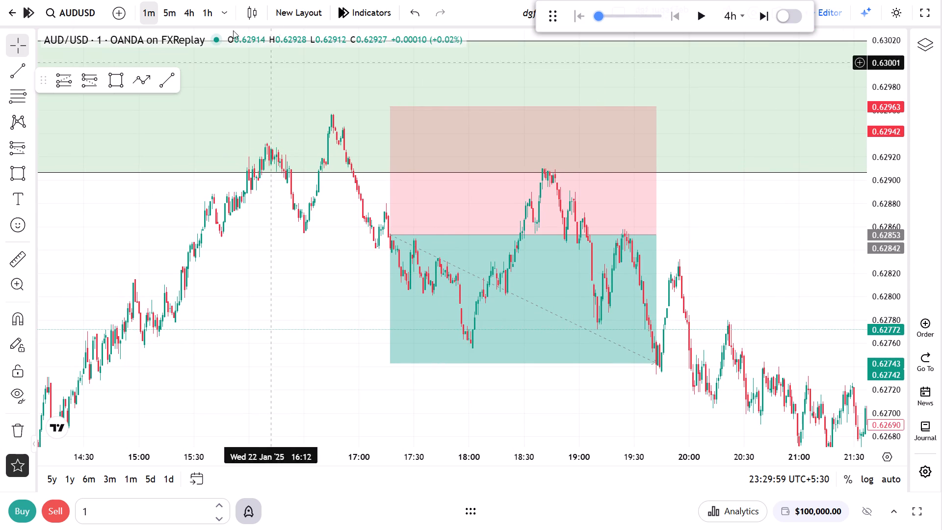
# Switch back to the 4h chart and examine price around the marked zones up to 22 January 2025.
pyautogui.click(193, 8)
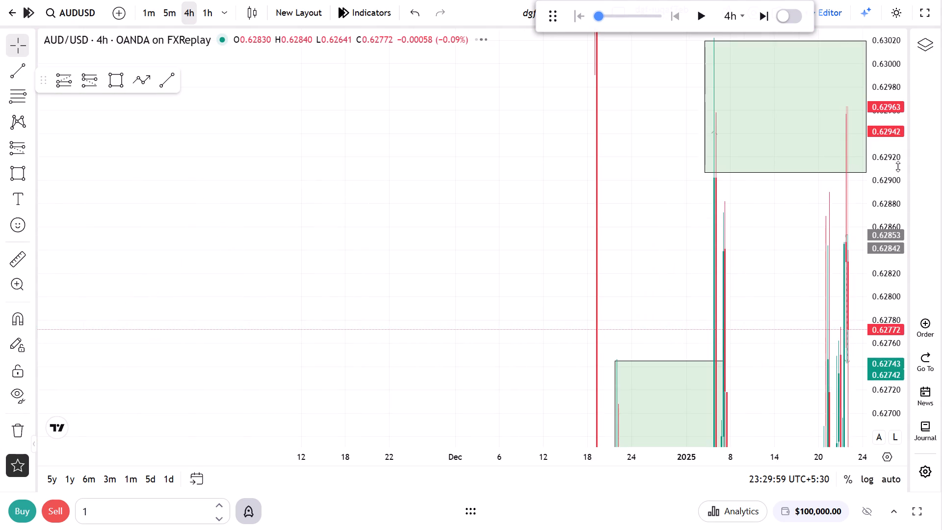
pyautogui.moveTo(898, 166); pyautogui.dragTo(889, 356)
pyautogui.scroll(12, 744, 300)
pyautogui.moveTo(692, 275); pyautogui.dragTo(688, 272)
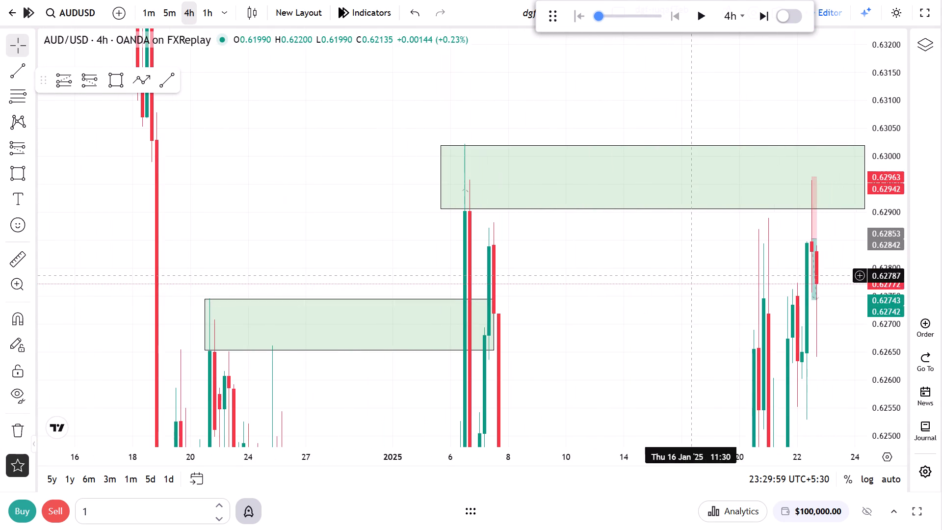
pyautogui.moveTo(688, 272); pyautogui.dragTo(439, 108)
pyautogui.scroll(-1, 735, 205)
pyautogui.moveTo(883, 144); pyautogui.dragTo(881, 217)
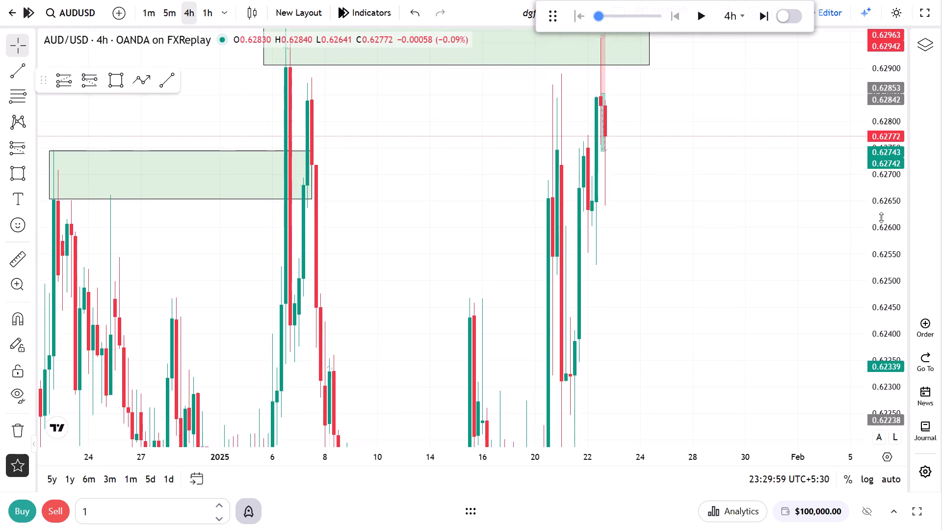
pyautogui.moveTo(881, 217); pyautogui.dragTo(885, 306)
pyautogui.moveTo(706, 255); pyautogui.dragTo(762, 225)
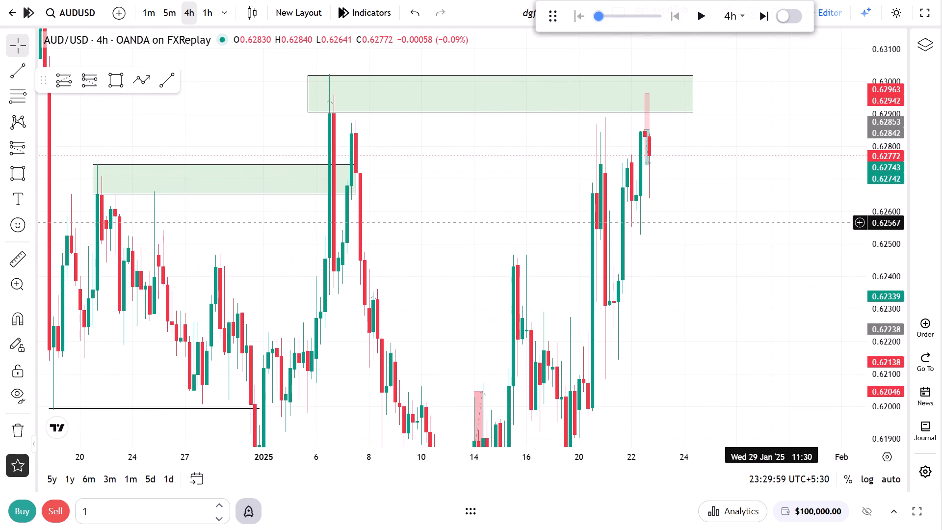
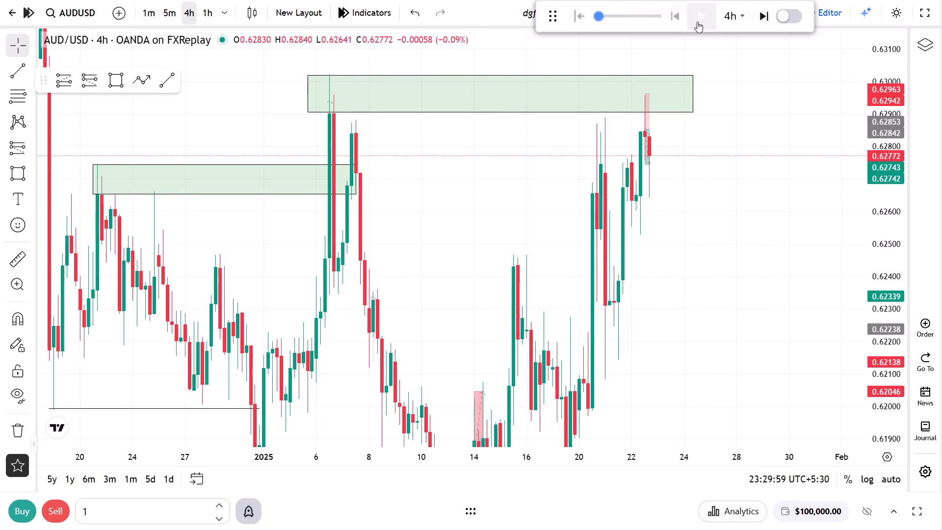
# Replay the 4h chart to 27 January 2025, 15:29, and extend the upper green zone's end to 28 January, 11:30.
pyautogui.click(697, 22)
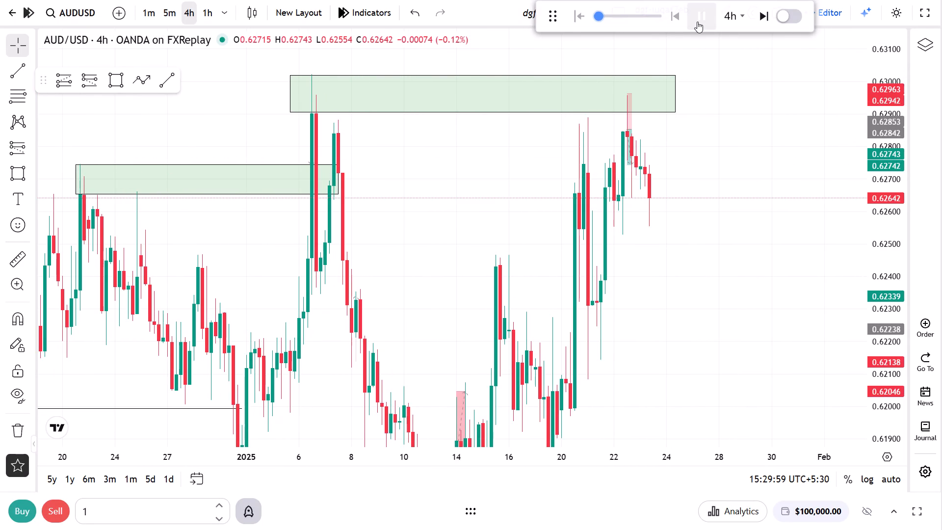
pyautogui.moveTo(689, 198); pyautogui.dragTo(759, 298)
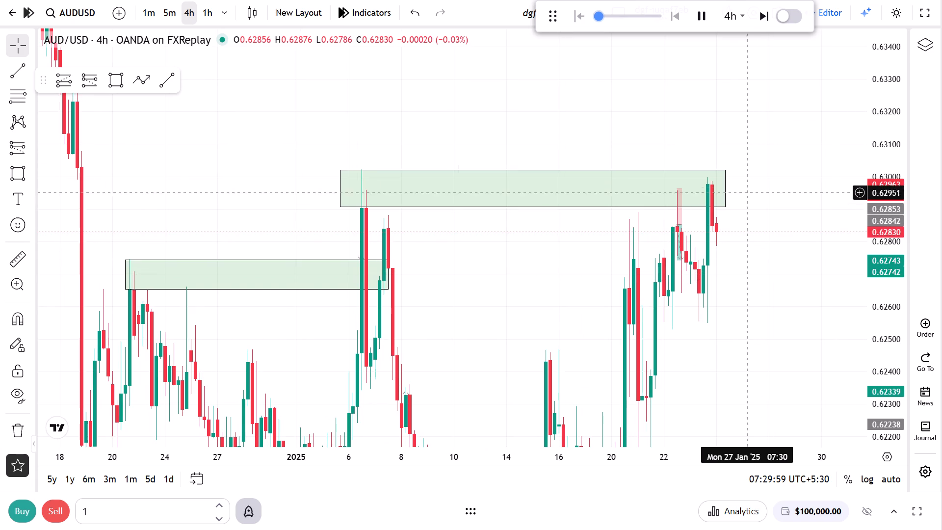
pyautogui.moveTo(718, 187); pyautogui.dragTo(695, 188)
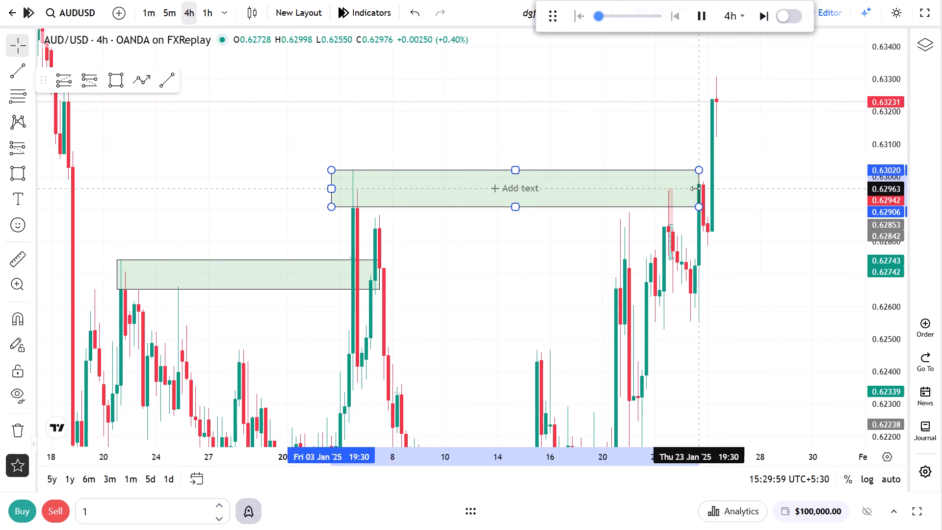
pyautogui.moveTo(695, 188); pyautogui.dragTo(678, 185)
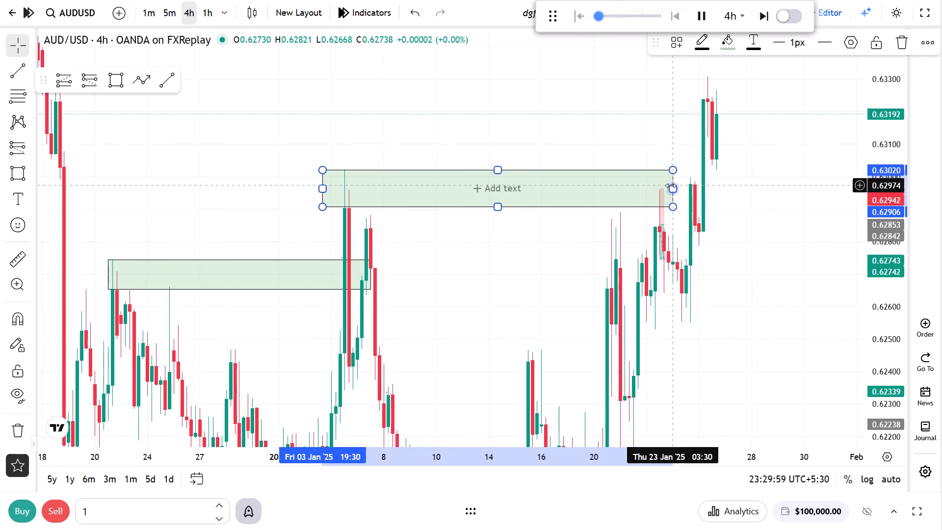
pyautogui.moveTo(673, 190); pyautogui.dragTo(752, 188)
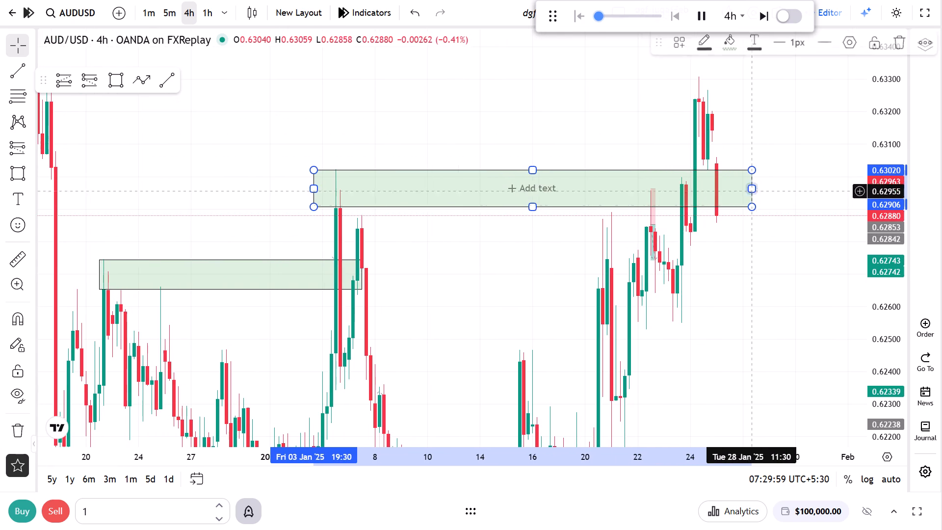
pyautogui.moveTo(750, 252); pyautogui.dragTo(751, 257)
pyautogui.click(700, 19)
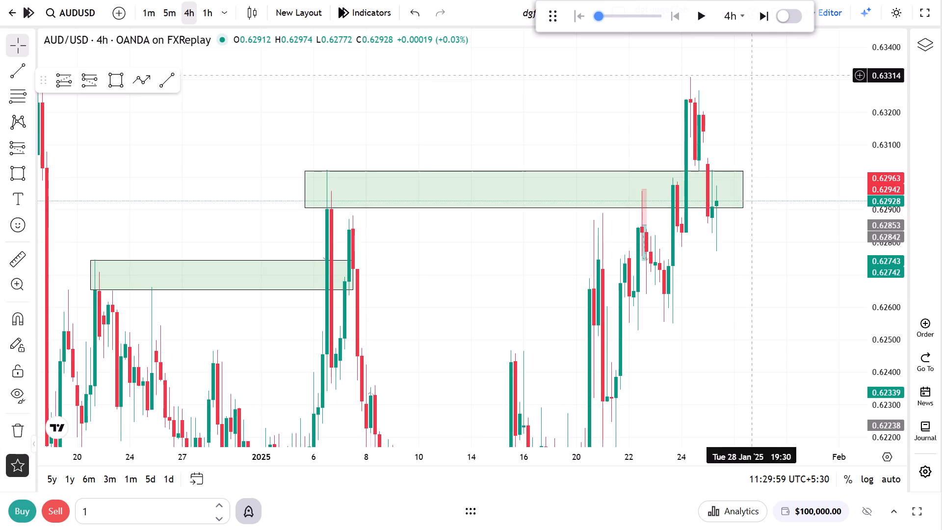
# Refine the upper green zone's boundaries to 0.63023 at the top and 0.62901 at the bottom.
pyautogui.moveTo(783, 149); pyautogui.dragTo(804, 205)
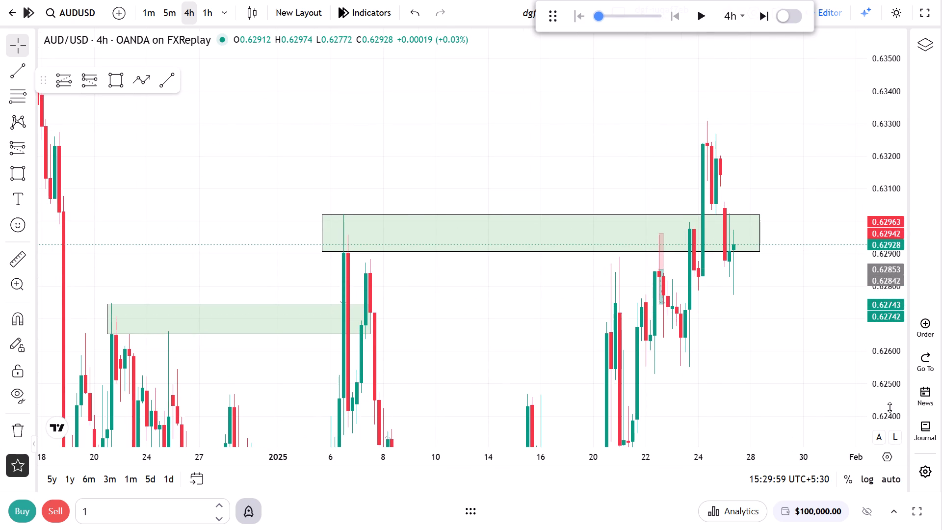
pyautogui.moveTo(889, 409); pyautogui.dragTo(938, 23)
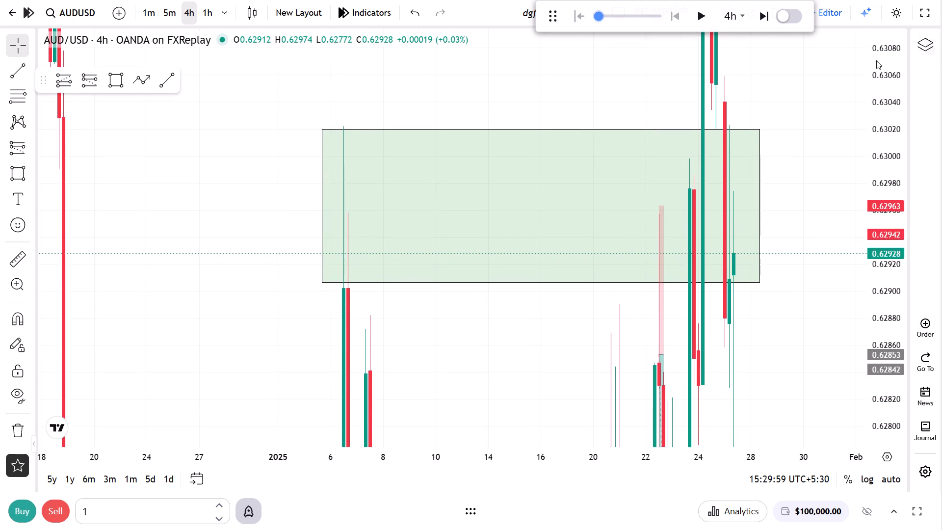
pyautogui.moveTo(324, 130); pyautogui.dragTo(324, 122)
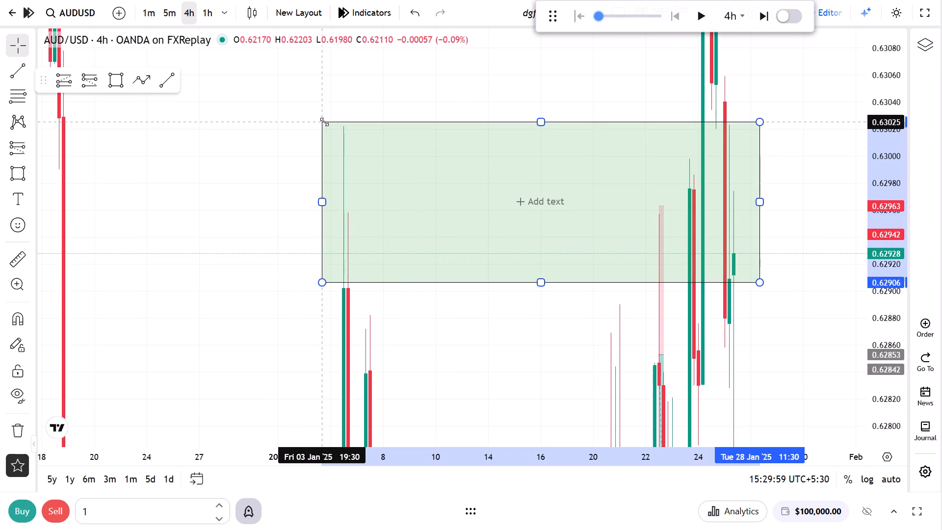
pyautogui.moveTo(324, 122); pyautogui.dragTo(323, 125)
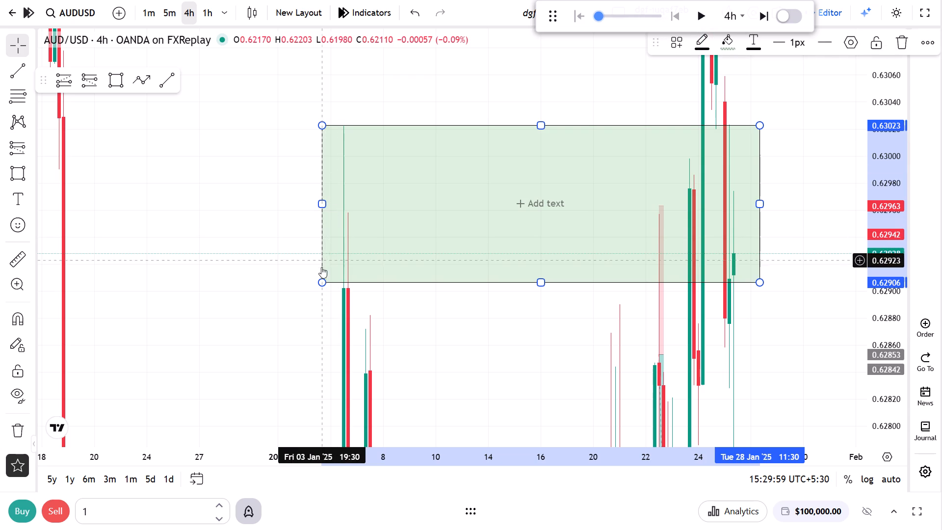
pyautogui.moveTo(320, 282); pyautogui.dragTo(323, 289)
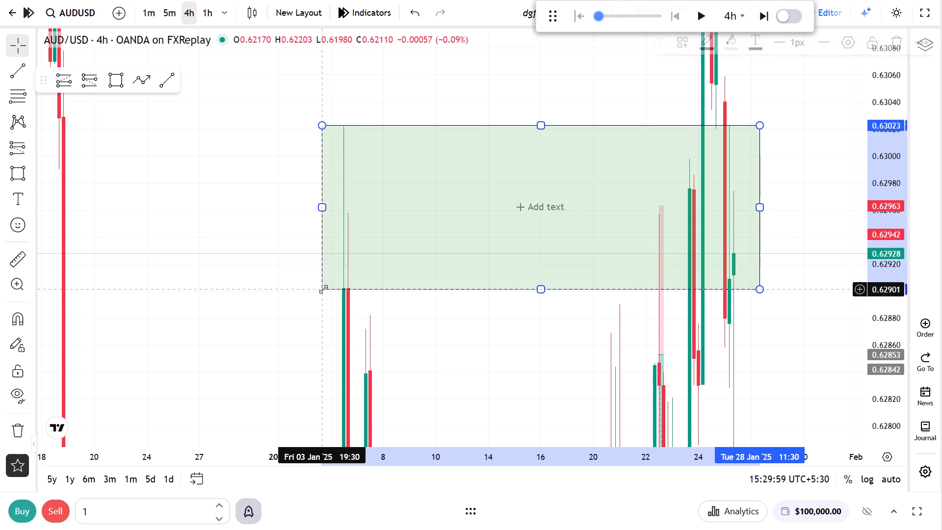
pyautogui.click(550, 336)
# Switch to the 1m chart and examine the 24 January 2025 retest of the zone's upper edge around 20:00.
pyautogui.moveTo(890, 163); pyautogui.dragTo(830, 386)
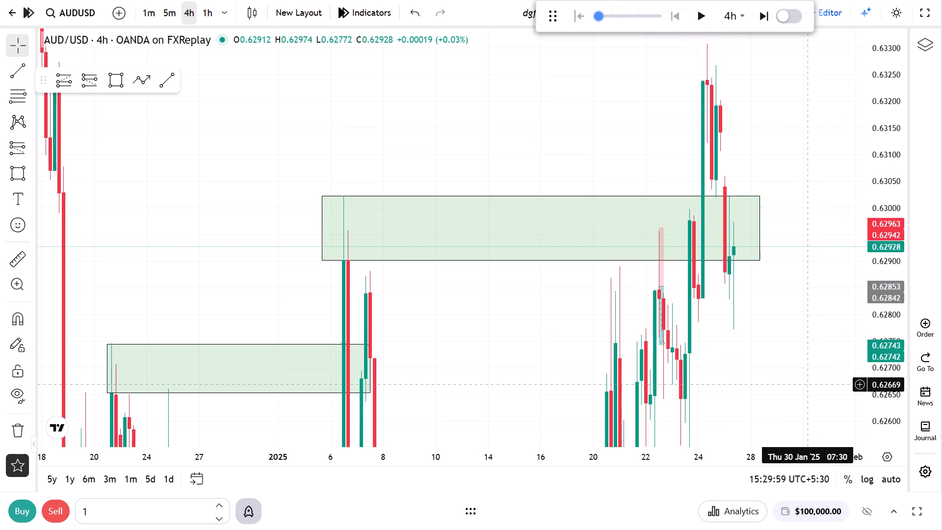
pyautogui.moveTo(791, 384); pyautogui.dragTo(770, 385)
pyautogui.click(153, 11)
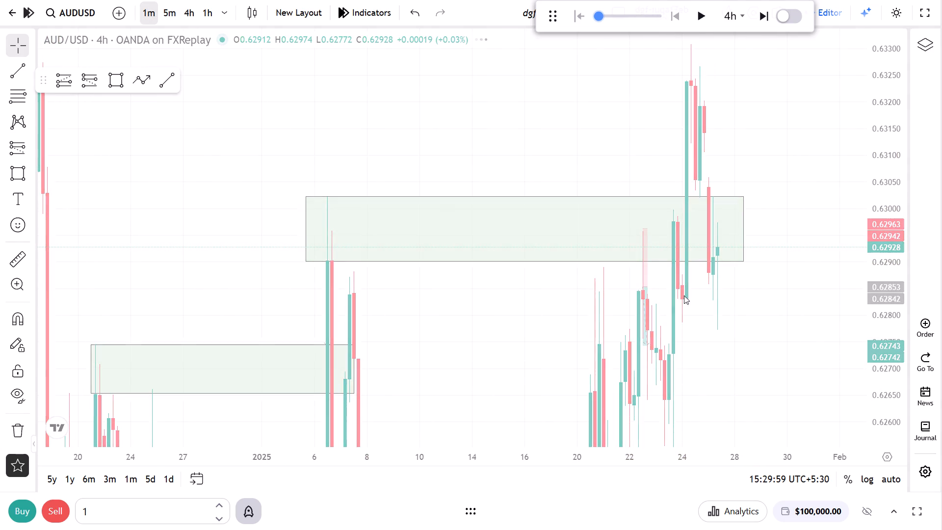
pyautogui.scroll(-20, 633, 362)
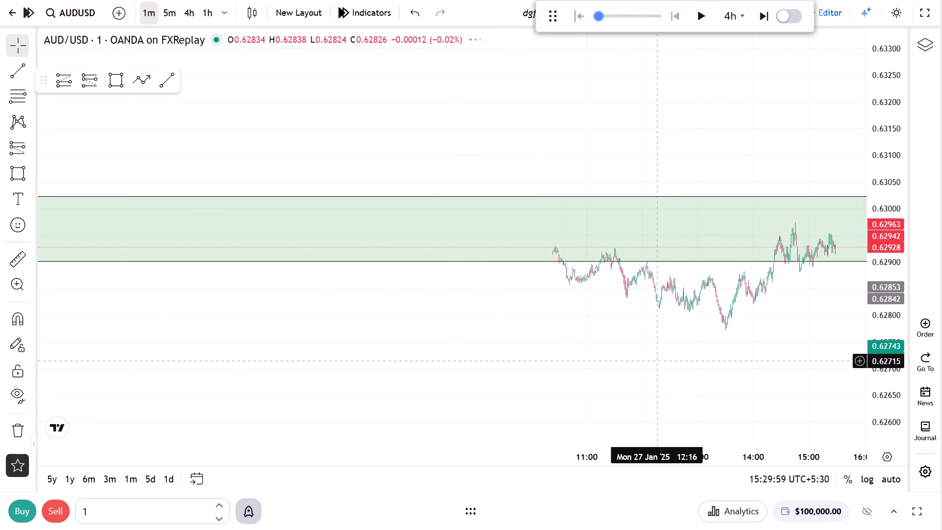
pyautogui.scroll(-13, 656, 361)
pyautogui.moveTo(607, 316); pyautogui.dragTo(691, 380)
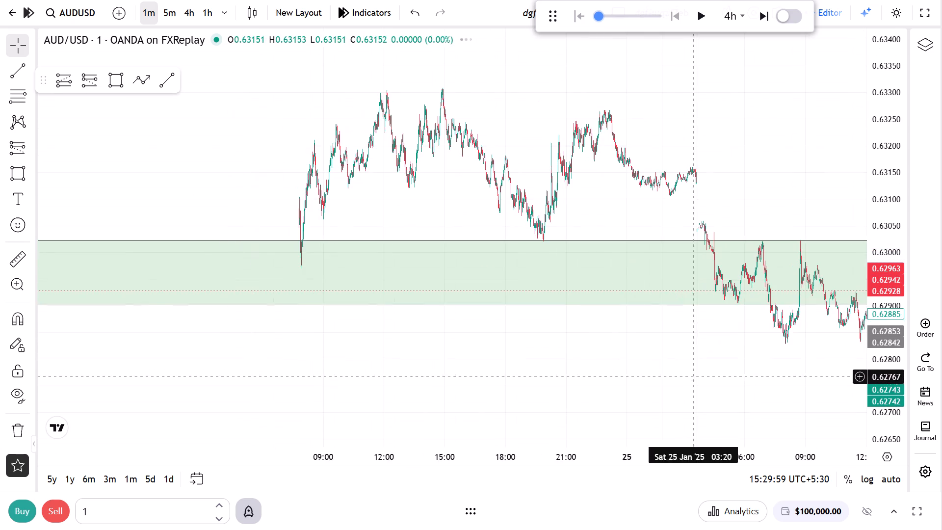
pyautogui.moveTo(479, 167); pyautogui.dragTo(581, 233)
pyautogui.scroll(5, 605, 294)
pyautogui.moveTo(419, 172); pyautogui.dragTo(571, 263)
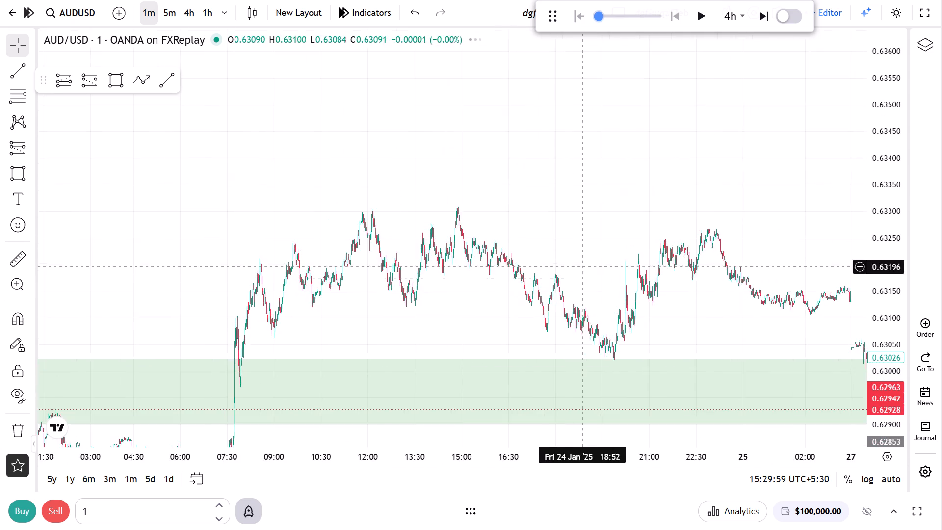
pyautogui.scroll(6, 580, 309)
pyautogui.moveTo(580, 309); pyautogui.dragTo(750, 252)
pyautogui.moveTo(893, 417); pyautogui.dragTo(857, 24)
pyautogui.scroll(1, 892, 392)
pyautogui.moveTo(687, 195); pyautogui.dragTo(799, 126)
pyautogui.moveTo(890, 402); pyautogui.dragTo(878, 0)
pyautogui.scroll(6, 630, 200)
pyautogui.scroll(6, 600, 276)
pyautogui.moveTo(532, 249); pyautogui.dragTo(807, 294)
pyautogui.scroll(4, 636, 306)
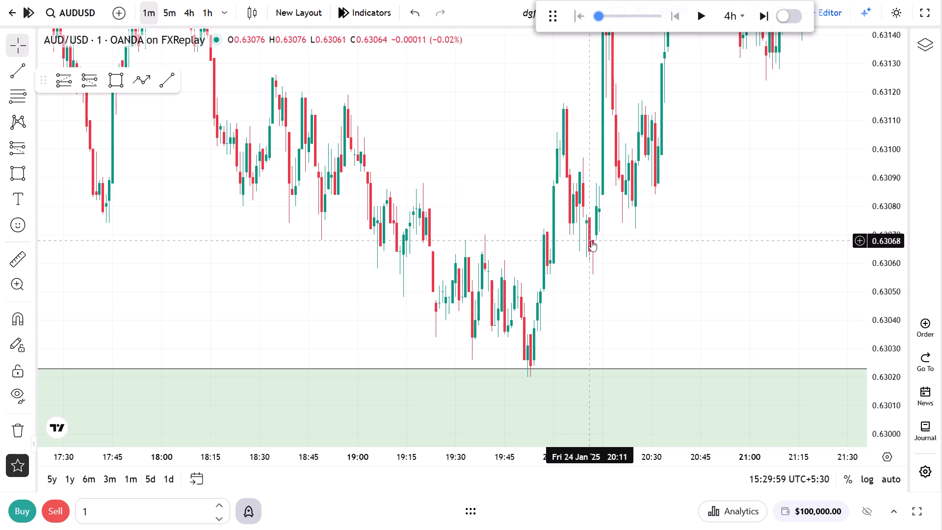
# Place a long position at 0.63080 around 20:13 on 24 January 2025, with its stop at 0.63020 just below the zone's upper edge.
pyautogui.click(65, 80)
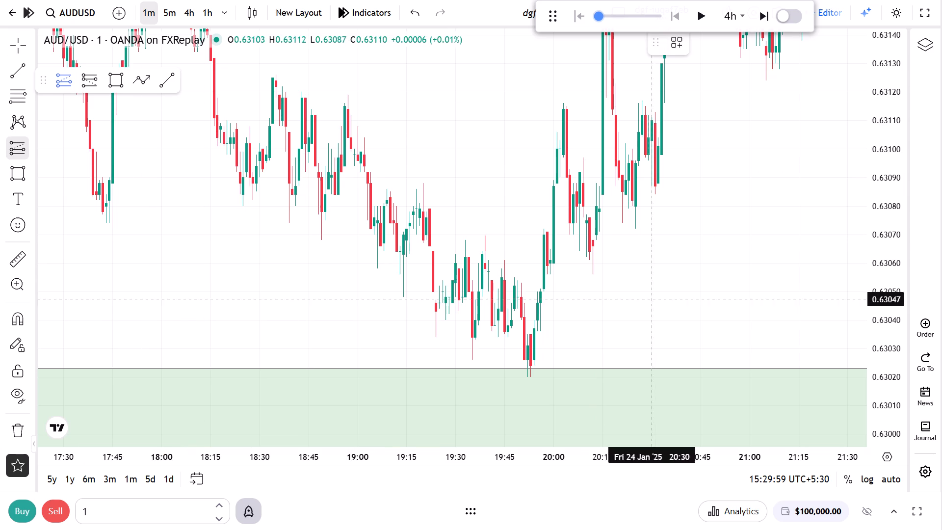
pyautogui.click(595, 206)
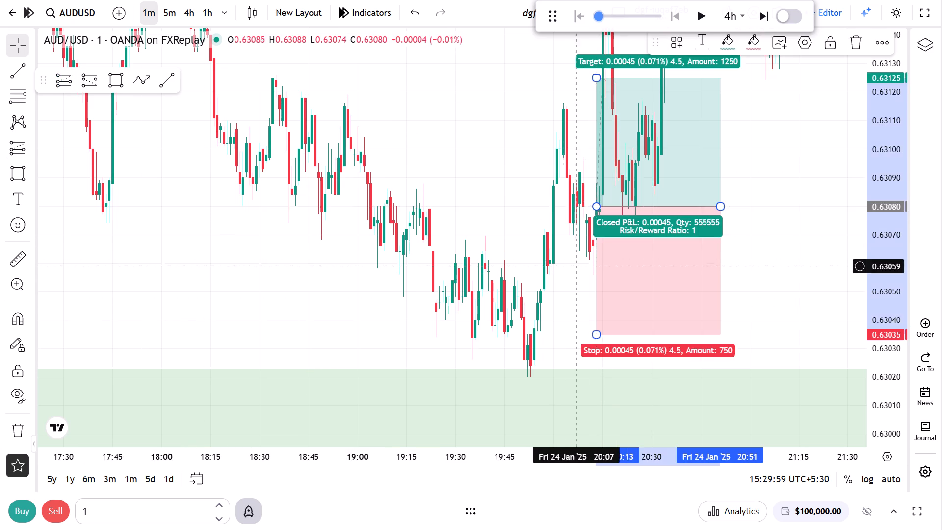
pyautogui.moveTo(561, 274); pyautogui.dragTo(530, 212)
pyautogui.moveTo(576, 291); pyautogui.dragTo(581, 345)
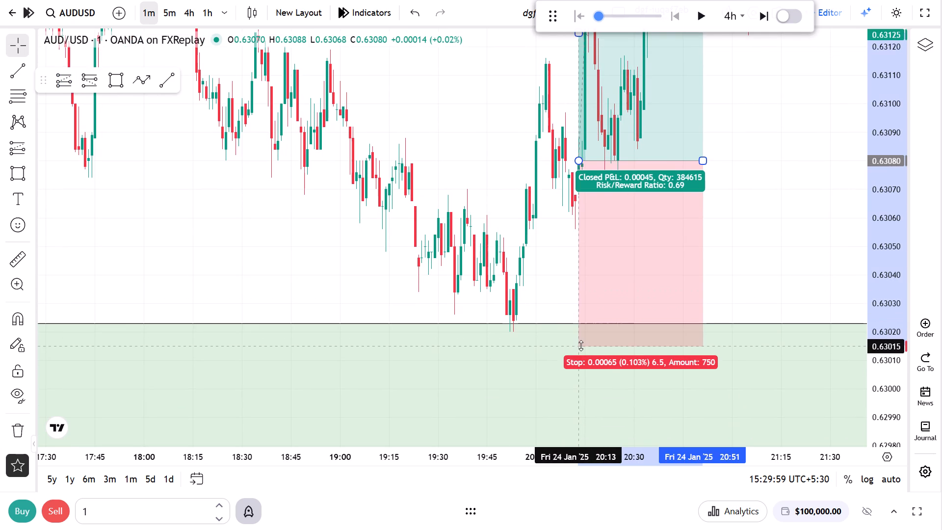
pyautogui.moveTo(581, 345); pyautogui.dragTo(583, 333)
pyautogui.click(582, 190)
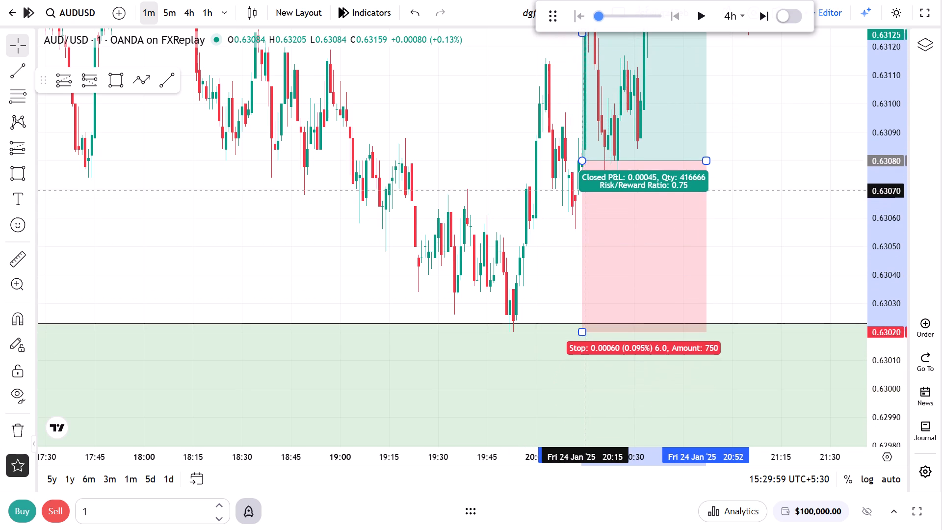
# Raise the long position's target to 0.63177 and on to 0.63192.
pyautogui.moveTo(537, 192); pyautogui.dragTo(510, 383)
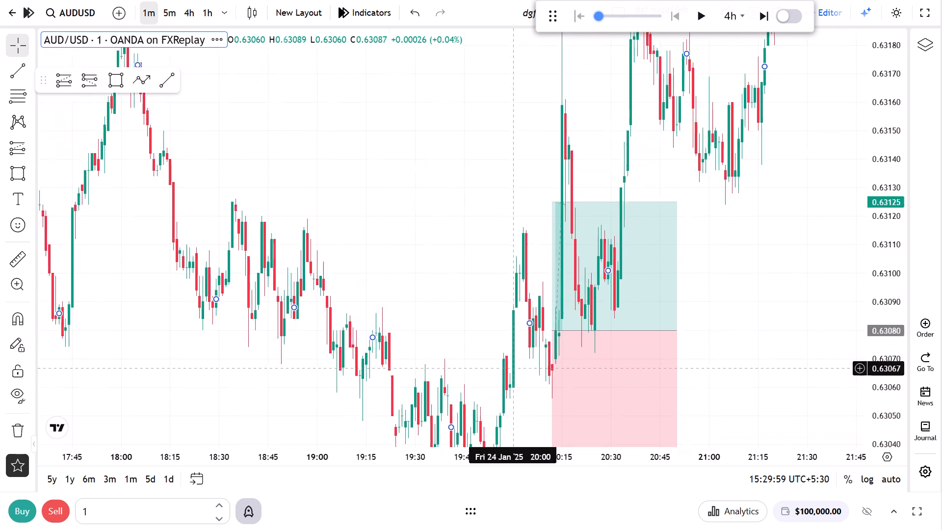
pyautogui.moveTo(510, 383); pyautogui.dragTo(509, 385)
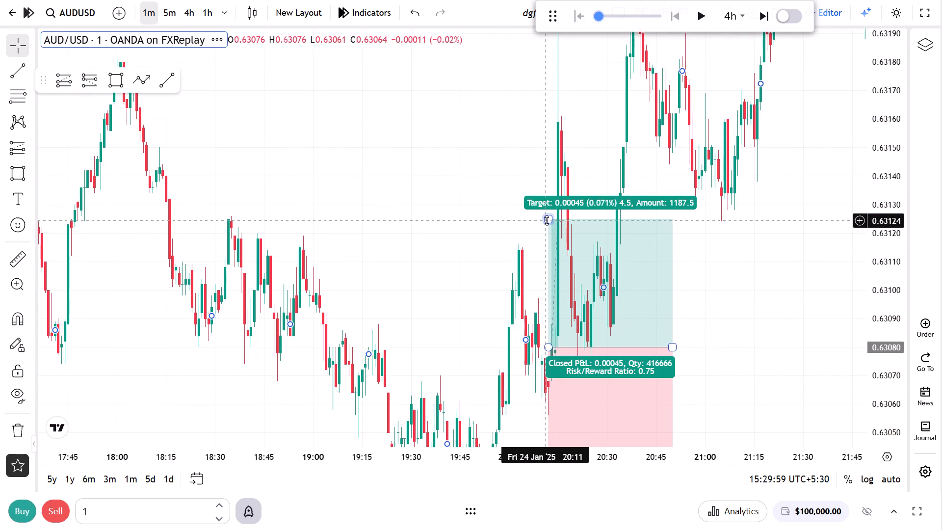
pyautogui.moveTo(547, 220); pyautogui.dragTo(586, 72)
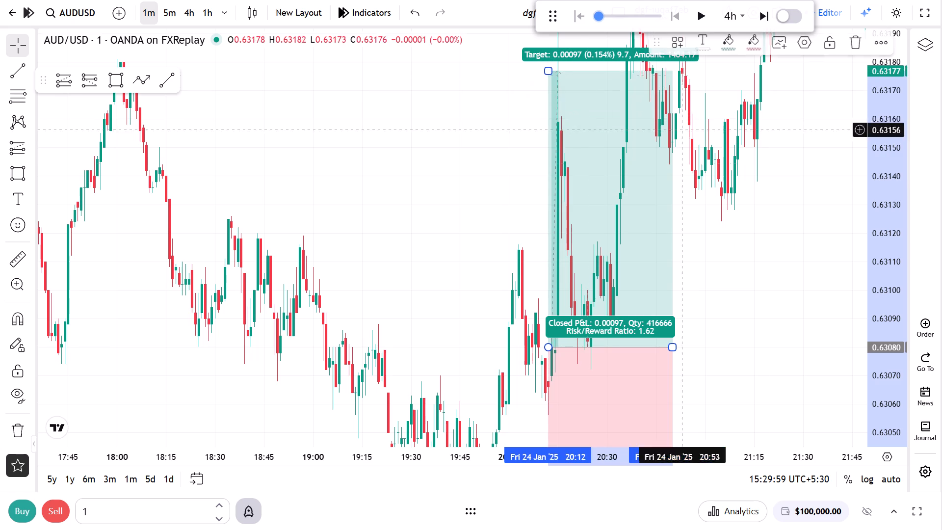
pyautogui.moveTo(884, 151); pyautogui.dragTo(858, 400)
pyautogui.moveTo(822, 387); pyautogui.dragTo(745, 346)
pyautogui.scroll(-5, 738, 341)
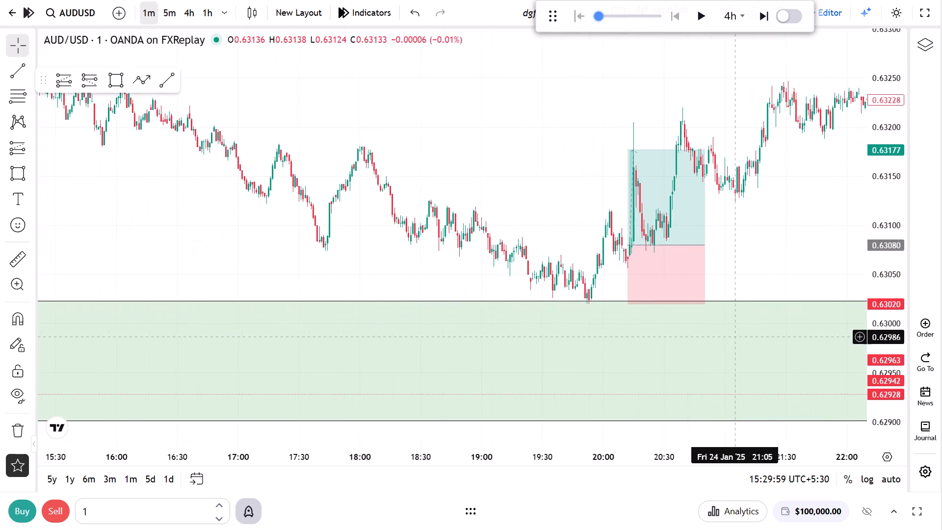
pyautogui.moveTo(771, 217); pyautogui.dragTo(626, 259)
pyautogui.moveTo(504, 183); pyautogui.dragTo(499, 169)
# Try deeper stop levels inside the zone for the long position, and settle the stop at 0.63021.
pyautogui.moveTo(500, 336); pyautogui.dragTo(502, 360)
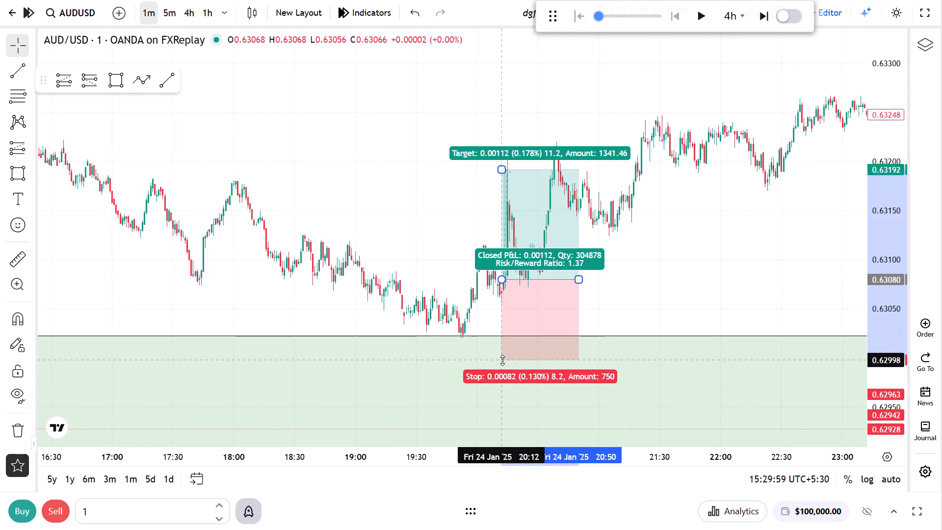
pyautogui.moveTo(502, 360); pyautogui.dragTo(505, 370)
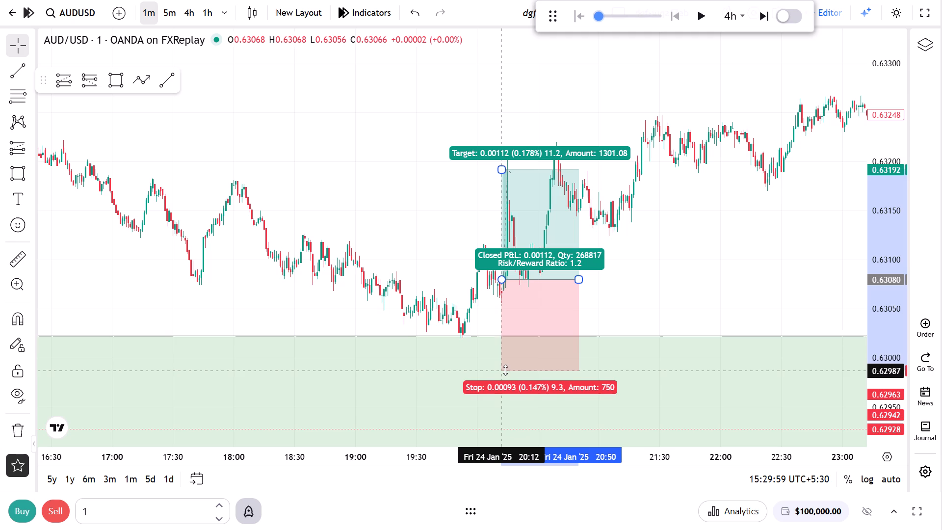
pyautogui.moveTo(505, 370); pyautogui.dragTo(507, 351)
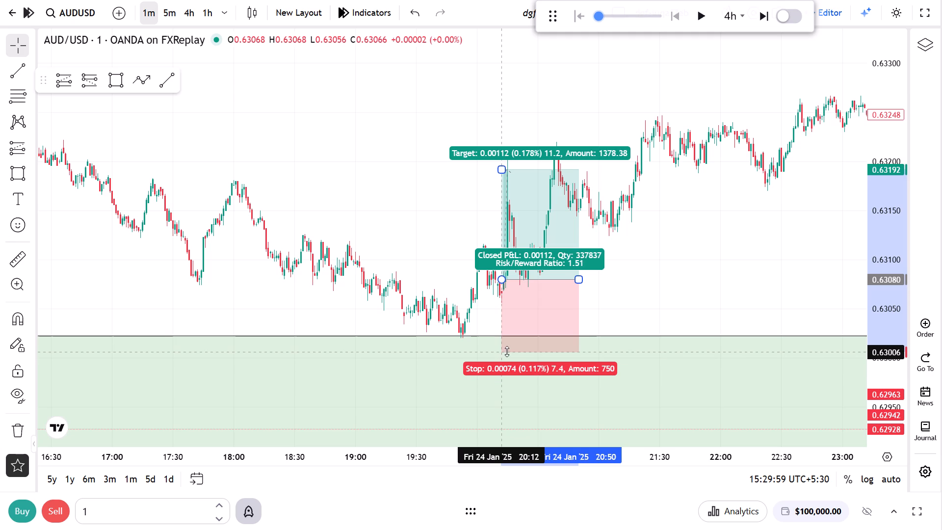
pyautogui.moveTo(507, 351); pyautogui.dragTo(509, 344)
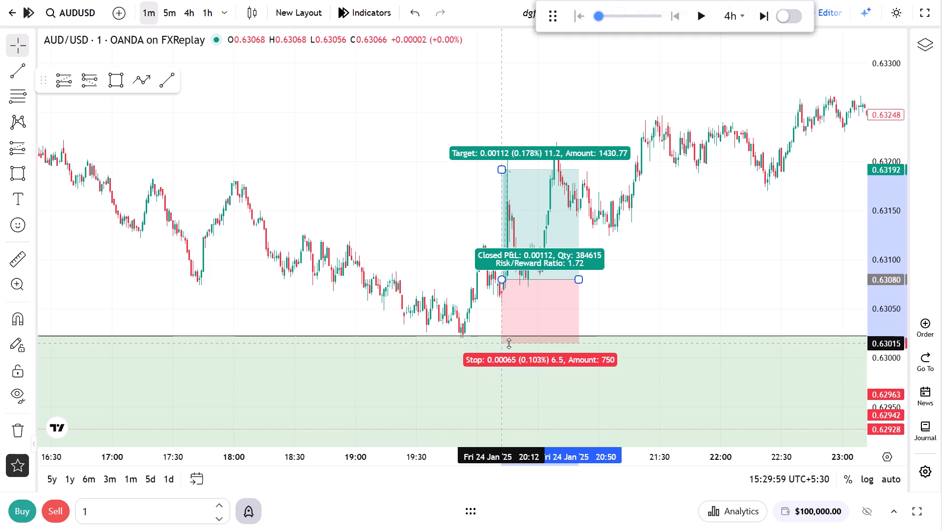
pyautogui.moveTo(509, 344); pyautogui.dragTo(509, 343)
pyautogui.moveTo(500, 344); pyautogui.dragTo(498, 343)
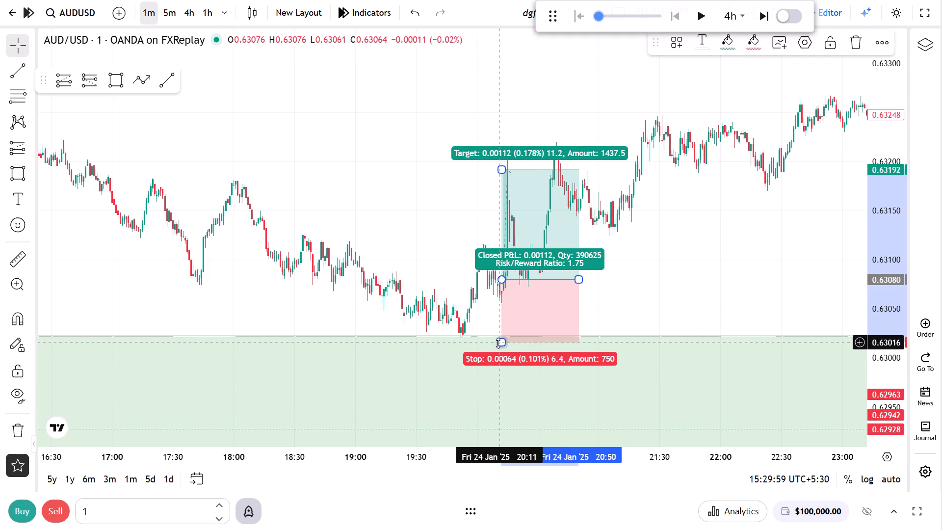
pyautogui.moveTo(498, 343); pyautogui.dragTo(498, 338)
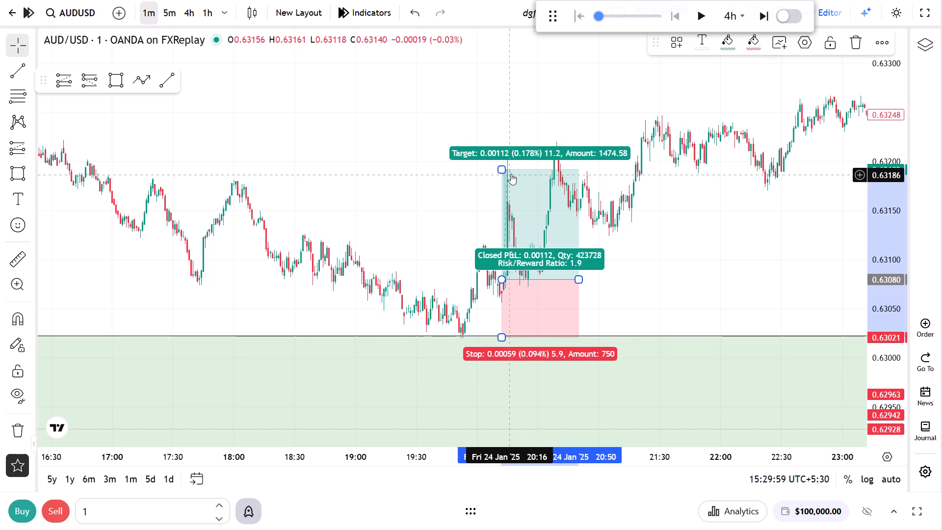
# Lower the long position's target to 0.63140 for a risk/reward ratio of about 1.
pyautogui.moveTo(502, 171); pyautogui.dragTo(499, 207)
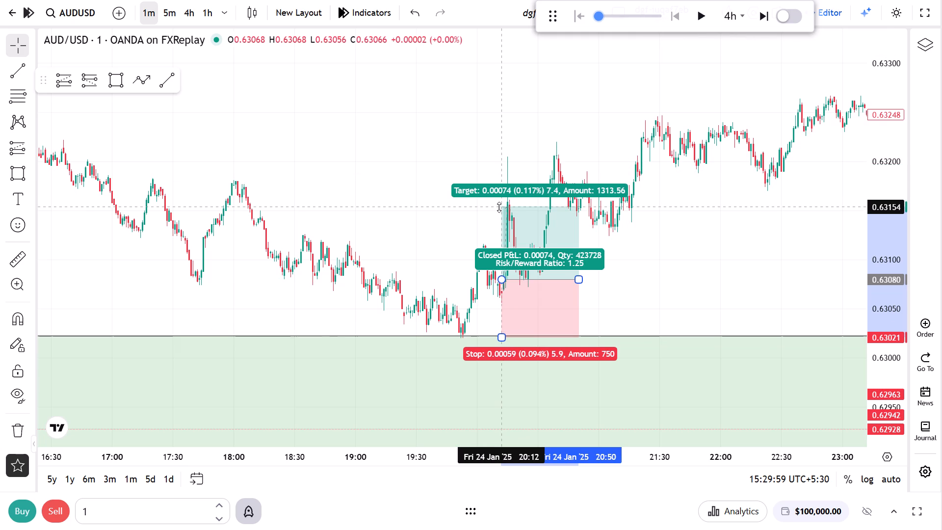
pyautogui.moveTo(499, 207); pyautogui.dragTo(499, 219)
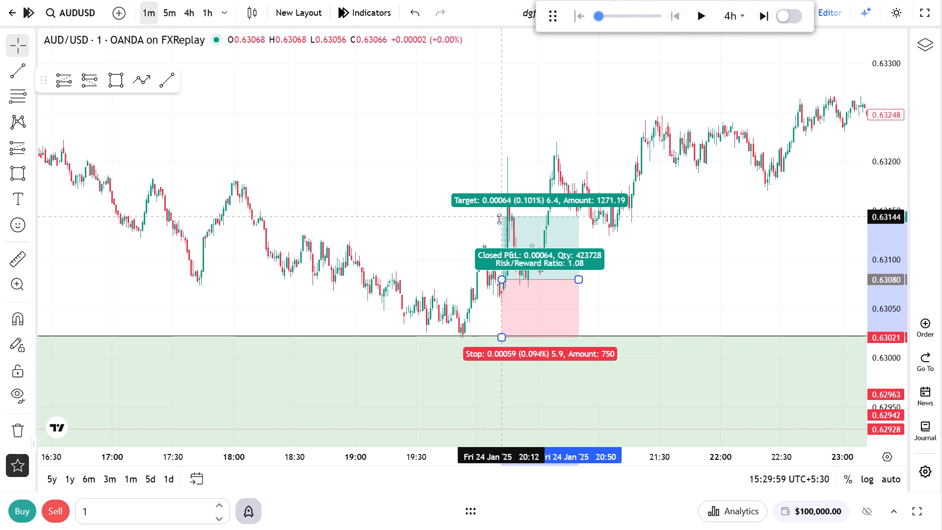
pyautogui.moveTo(499, 219); pyautogui.dragTo(499, 220)
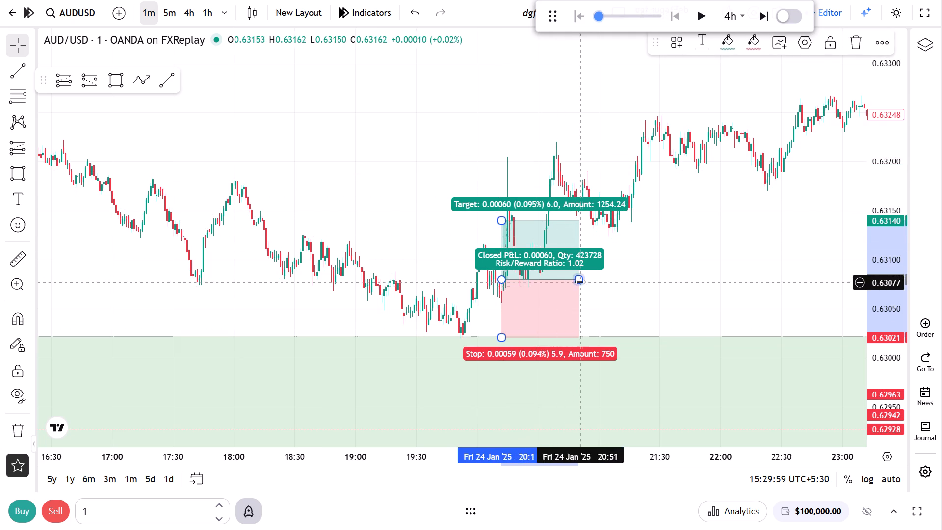
# Shorten the long position's end to about 20:18 on 24 January 2025, just after price reaches the target.
pyautogui.moveTo(580, 282); pyautogui.dragTo(514, 278)
pyautogui.click(634, 277)
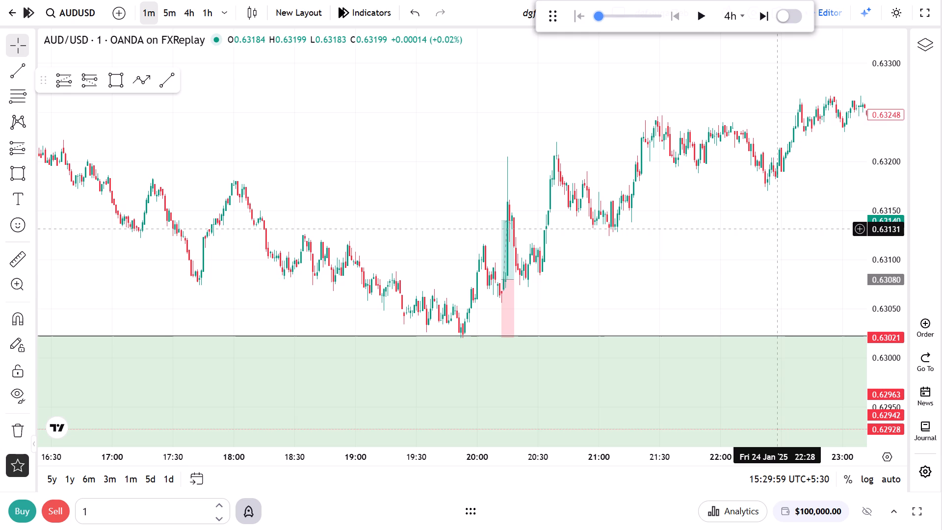
# Return to the 4h timeframe and examine recent AUDUSD price action around the green zones from December to late January.
pyautogui.click(191, 22)
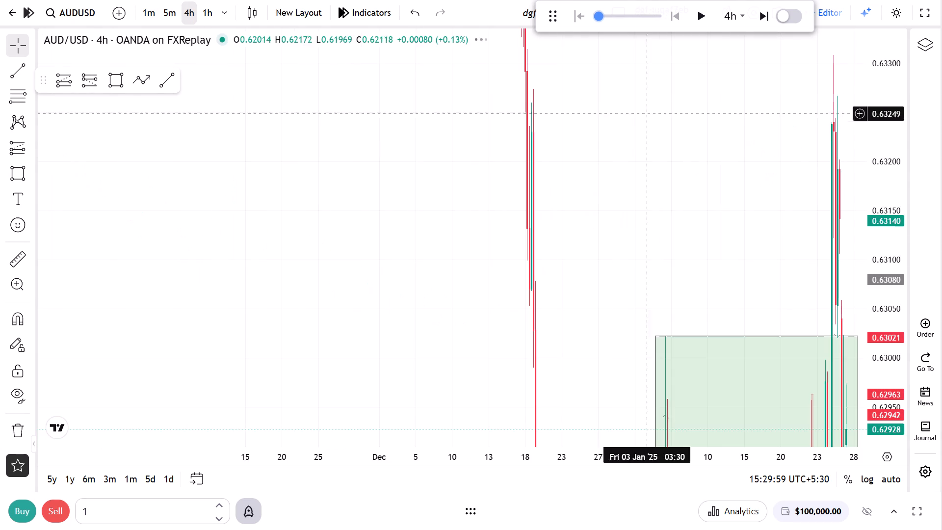
pyautogui.moveTo(743, 222); pyautogui.dragTo(590, 154)
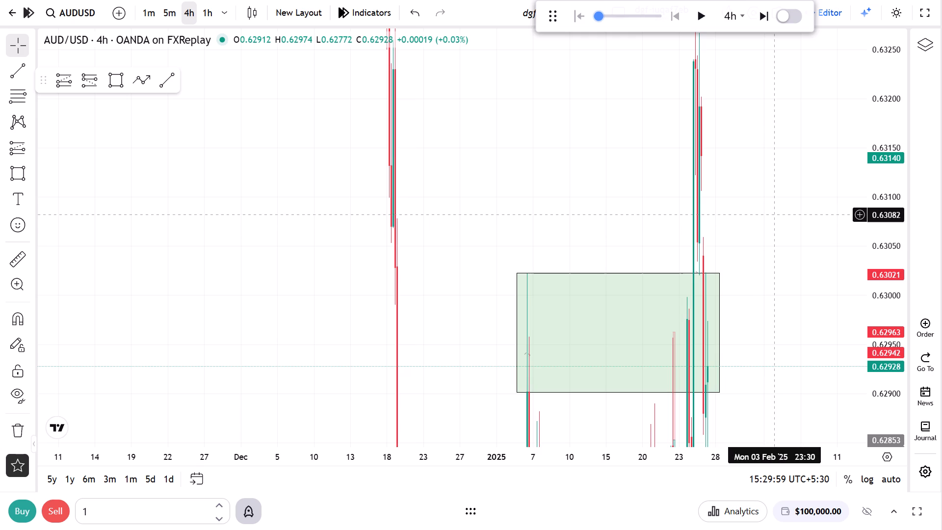
pyautogui.moveTo(884, 199); pyautogui.dragTo(869, 363)
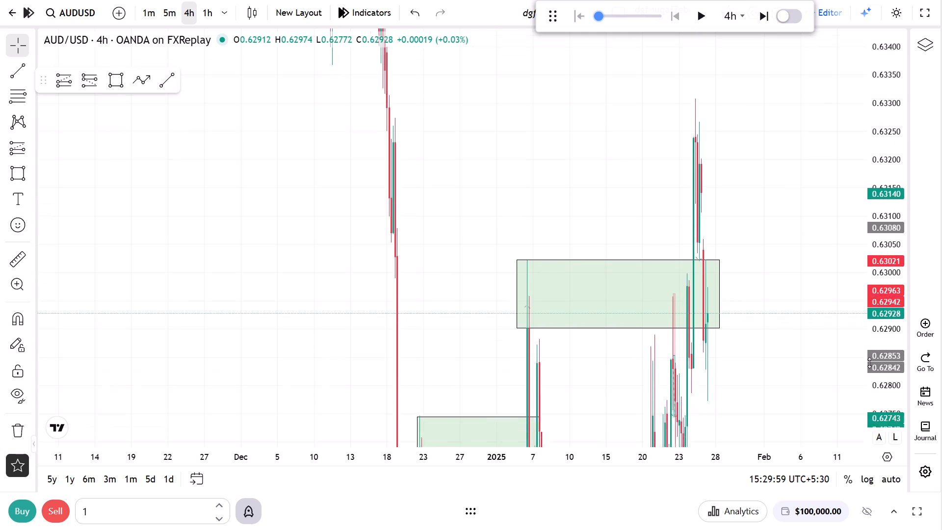
pyautogui.moveTo(869, 363); pyautogui.dragTo(866, 389)
pyautogui.scroll(6, 736, 349)
pyautogui.moveTo(727, 339); pyautogui.dragTo(782, 222)
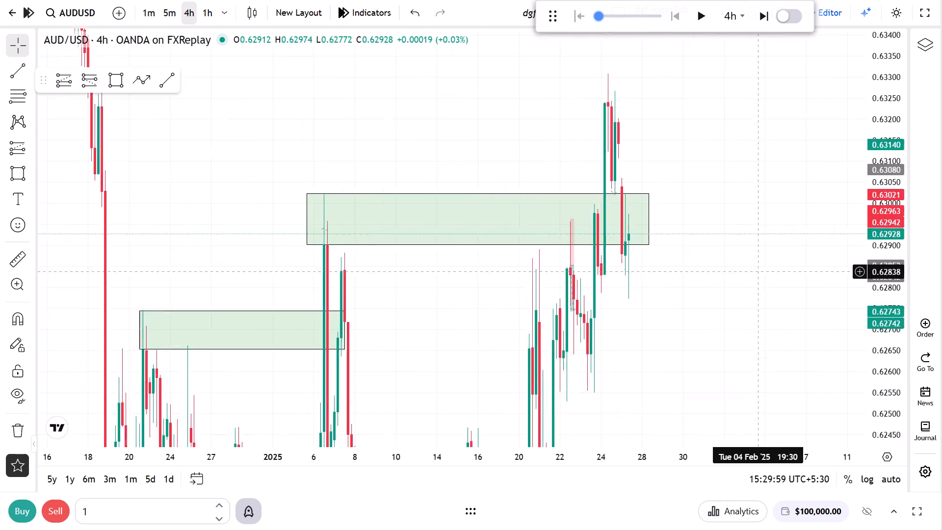
pyautogui.moveTo(782, 222); pyautogui.dragTo(788, 206)
pyautogui.moveTo(888, 181); pyautogui.dragTo(874, 256)
pyautogui.moveTo(756, 257); pyautogui.dragTo(782, 304)
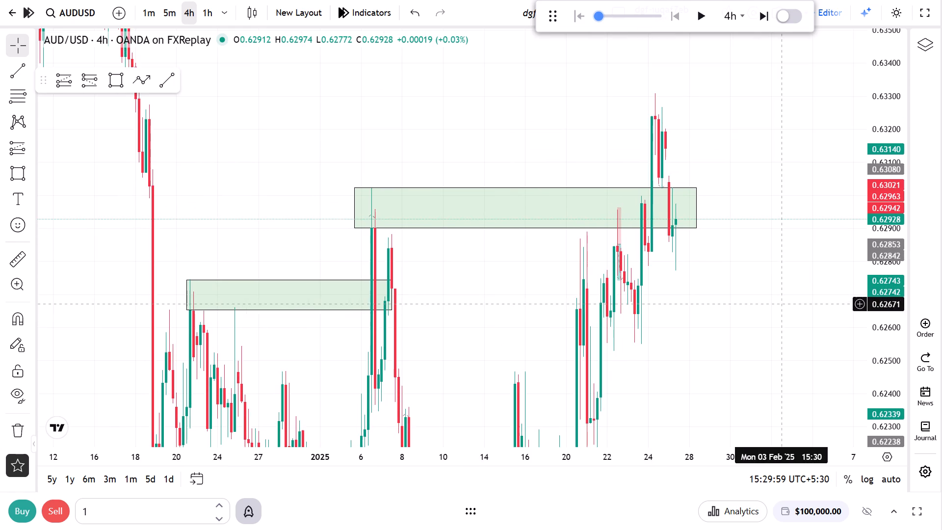
pyautogui.scroll(1, 782, 304)
pyautogui.moveTo(750, 255); pyautogui.dragTo(762, 268)
pyautogui.moveTo(740, 268); pyautogui.dragTo(789, 276)
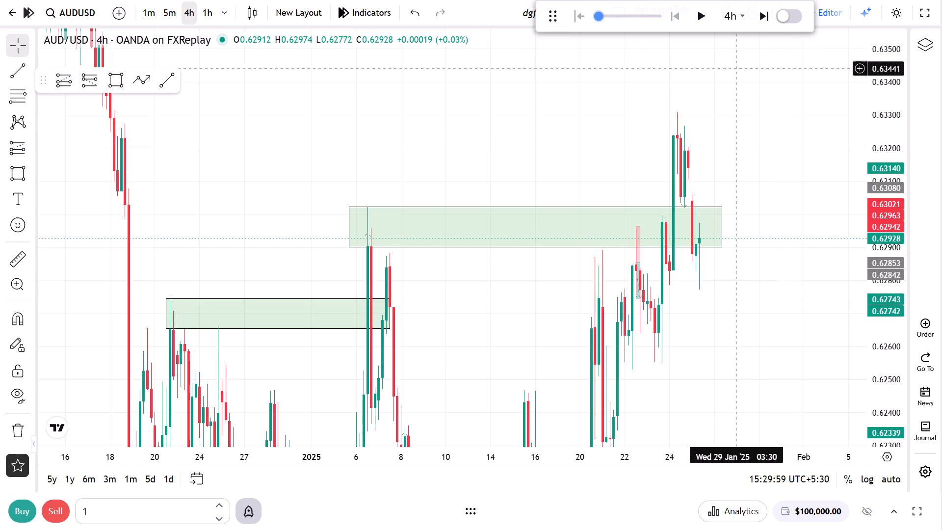
# Play the replay forward in 4h candles from 27 January 2025 and follow price below the upper zone.
pyautogui.click(708, 21)
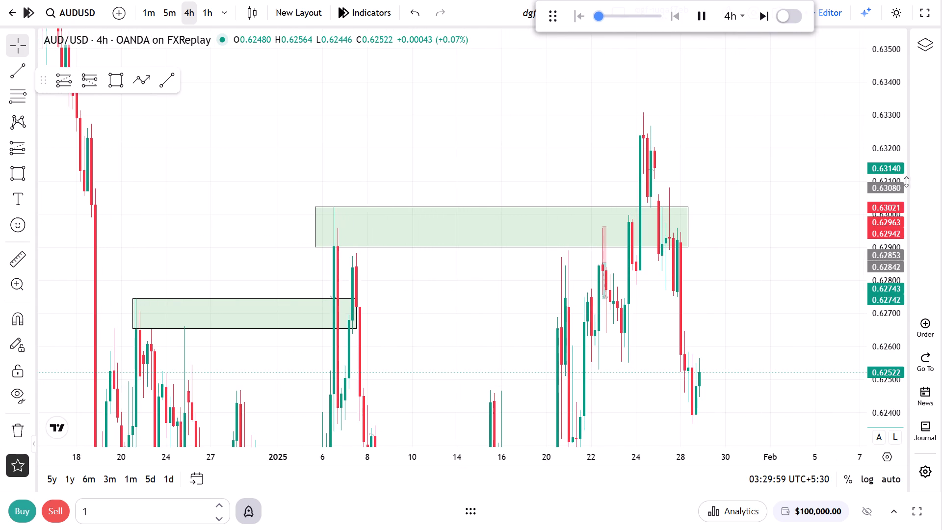
pyautogui.moveTo(902, 175); pyautogui.dragTo(895, 318)
pyautogui.moveTo(852, 298); pyautogui.dragTo(792, 213)
pyautogui.scroll(-4, 800, 220)
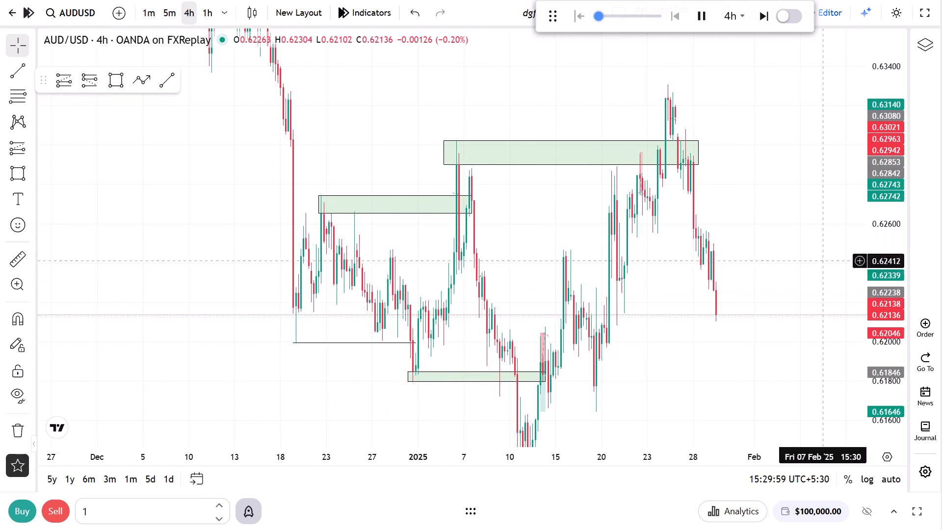
pyautogui.moveTo(795, 298); pyautogui.dragTo(800, 272)
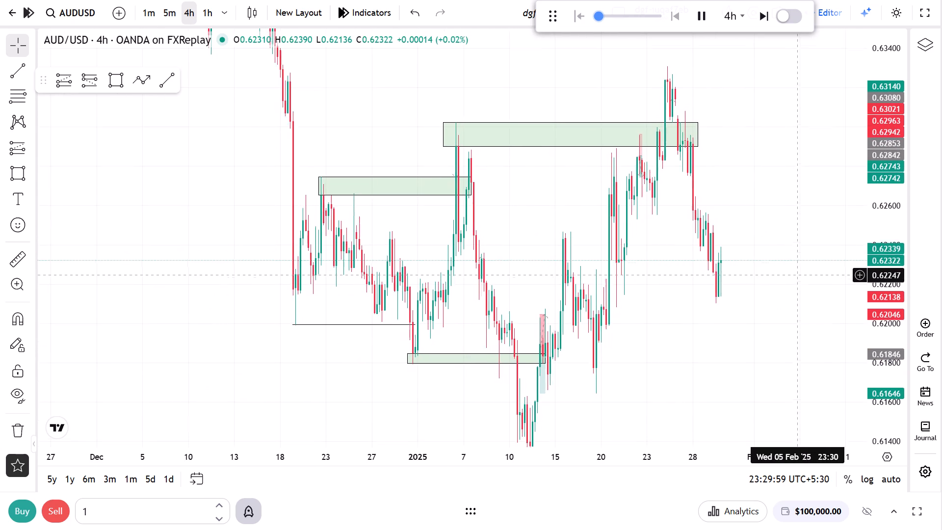
pyautogui.moveTo(800, 272); pyautogui.dragTo(800, 268)
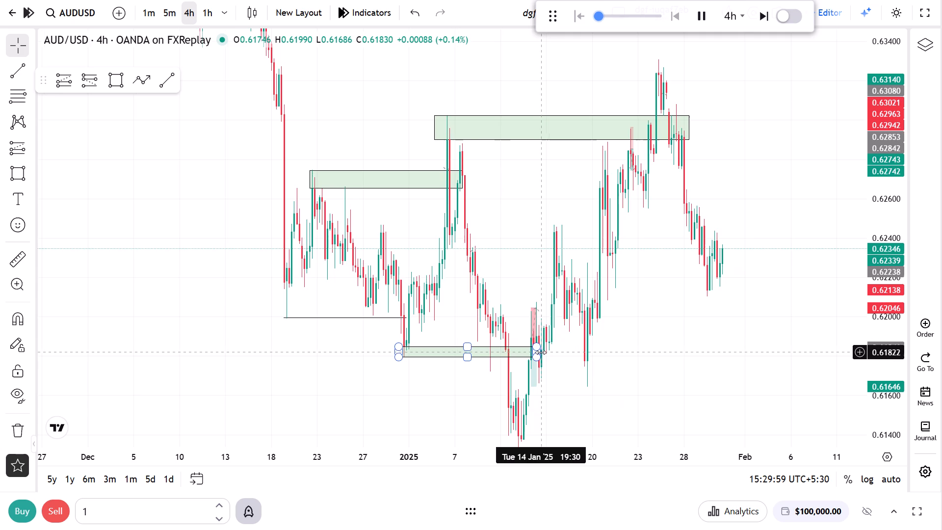
# Extend the lower green zone near 0.618 forward in time to about 12 February 2025.
pyautogui.moveTo(541, 353); pyautogui.dragTo(857, 392)
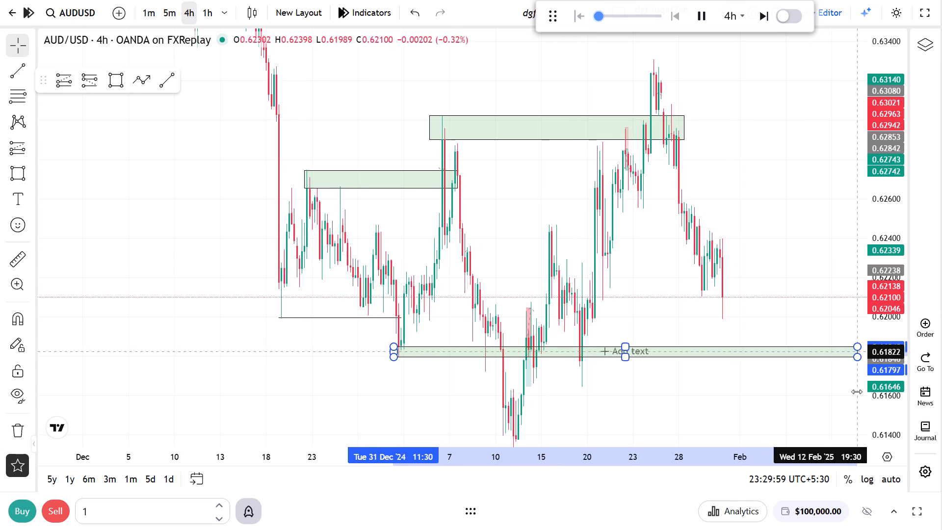
pyautogui.moveTo(857, 392); pyautogui.dragTo(857, 391)
# Follow the 4h replay to the end of January 2025 and review price against the marked zones and planned positions.
pyautogui.moveTo(796, 304); pyautogui.dragTo(703, 312)
pyautogui.scroll(3, 703, 312)
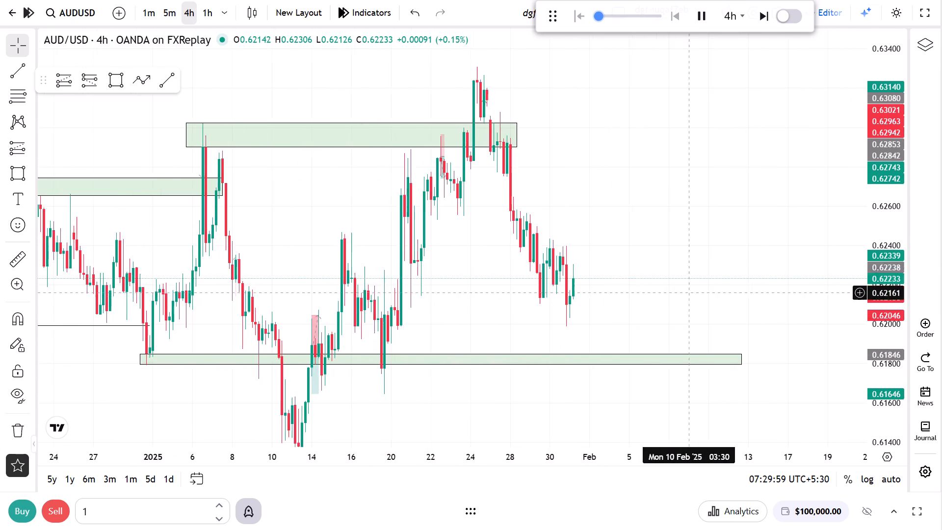
pyautogui.moveTo(680, 266); pyautogui.dragTo(743, 305)
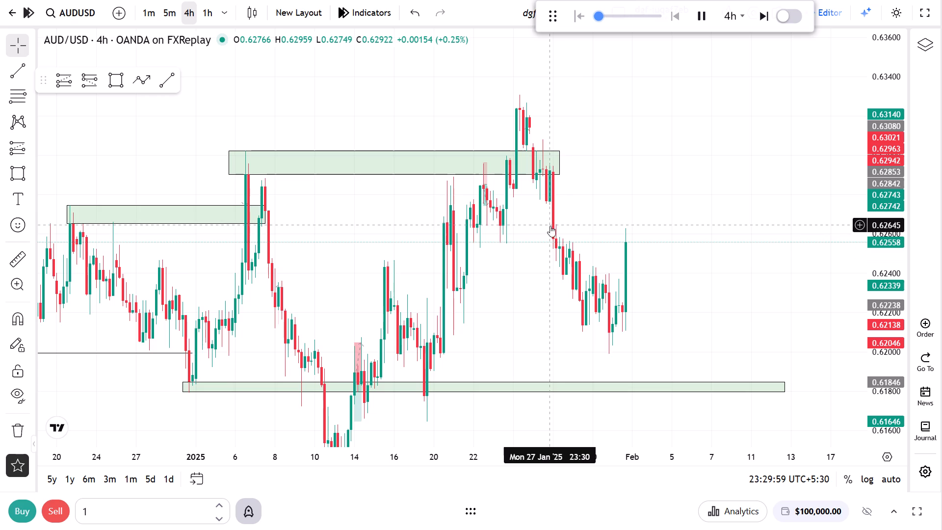
pyautogui.click(536, 303)
pyautogui.moveTo(572, 257); pyautogui.dragTo(595, 275)
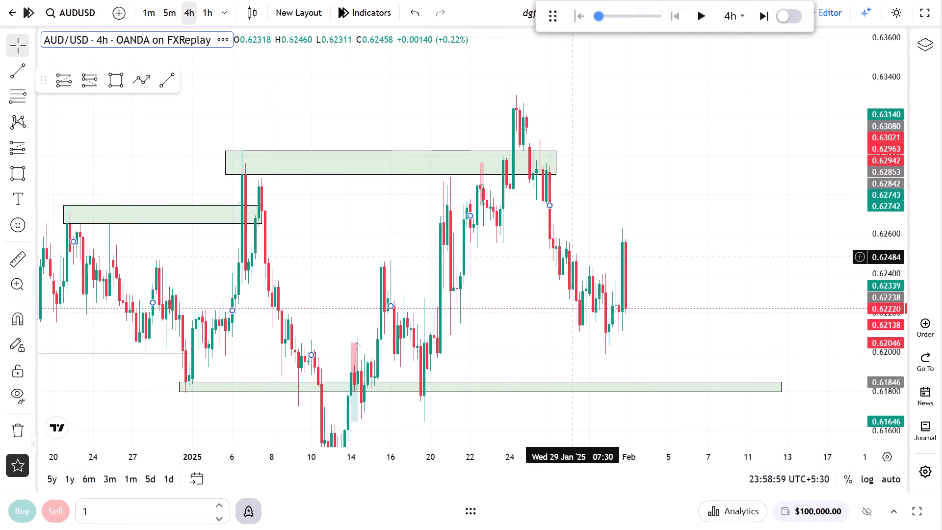
pyautogui.moveTo(595, 275); pyautogui.dragTo(608, 281)
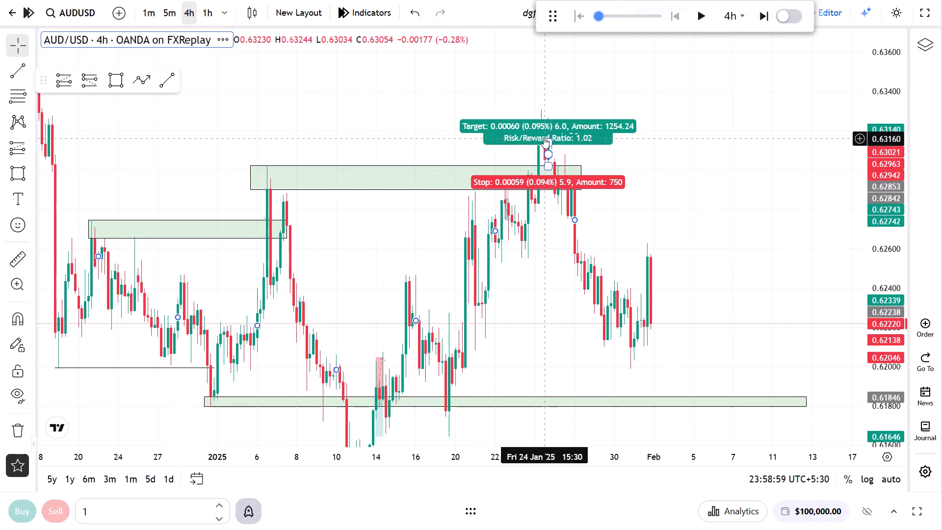
pyautogui.moveTo(704, 263); pyautogui.dragTo(732, 257)
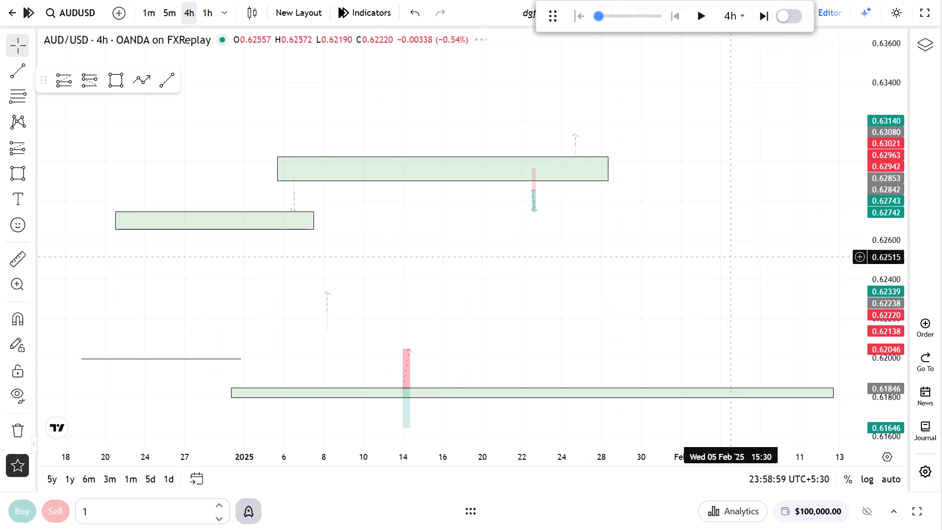